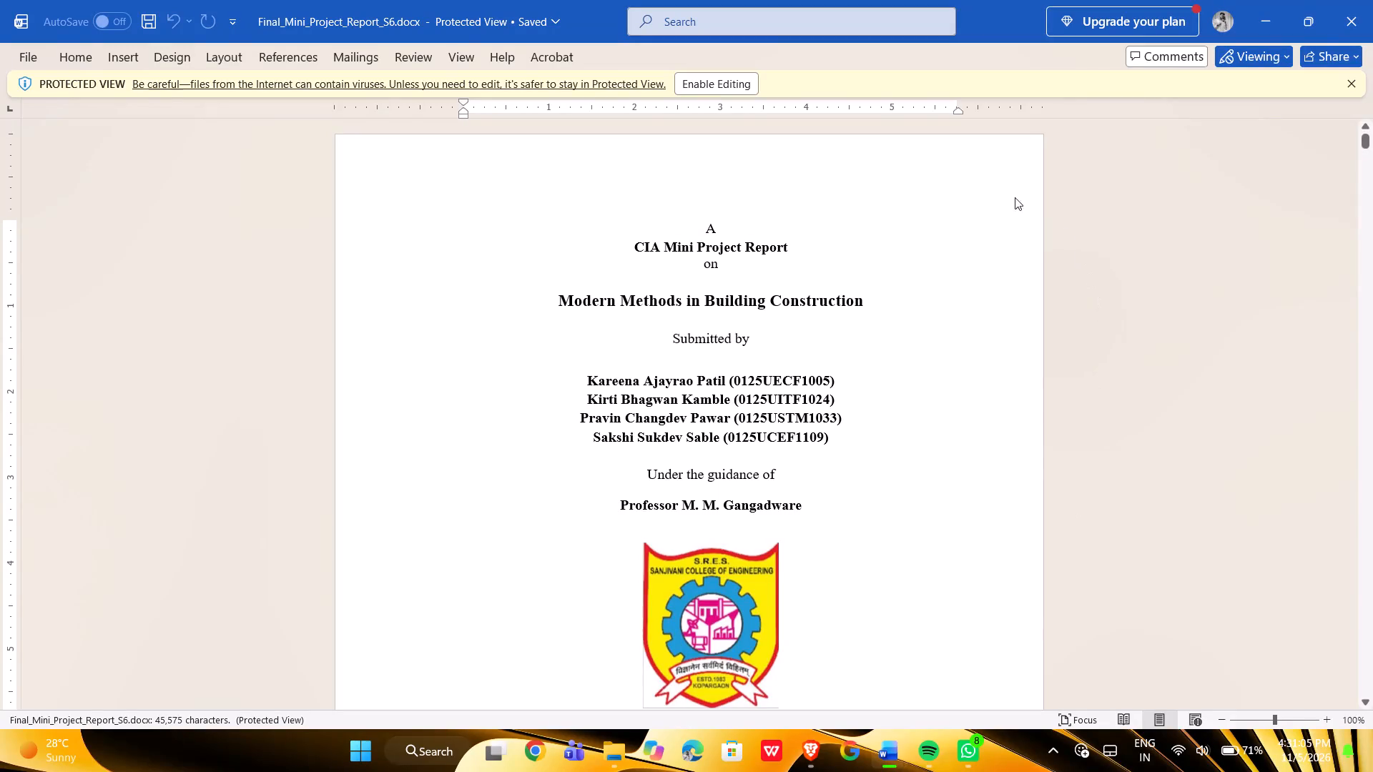
Enable editing for the mini project report opened in Protected View.
{"action": "left_click", "coordinate": [724, 82]}
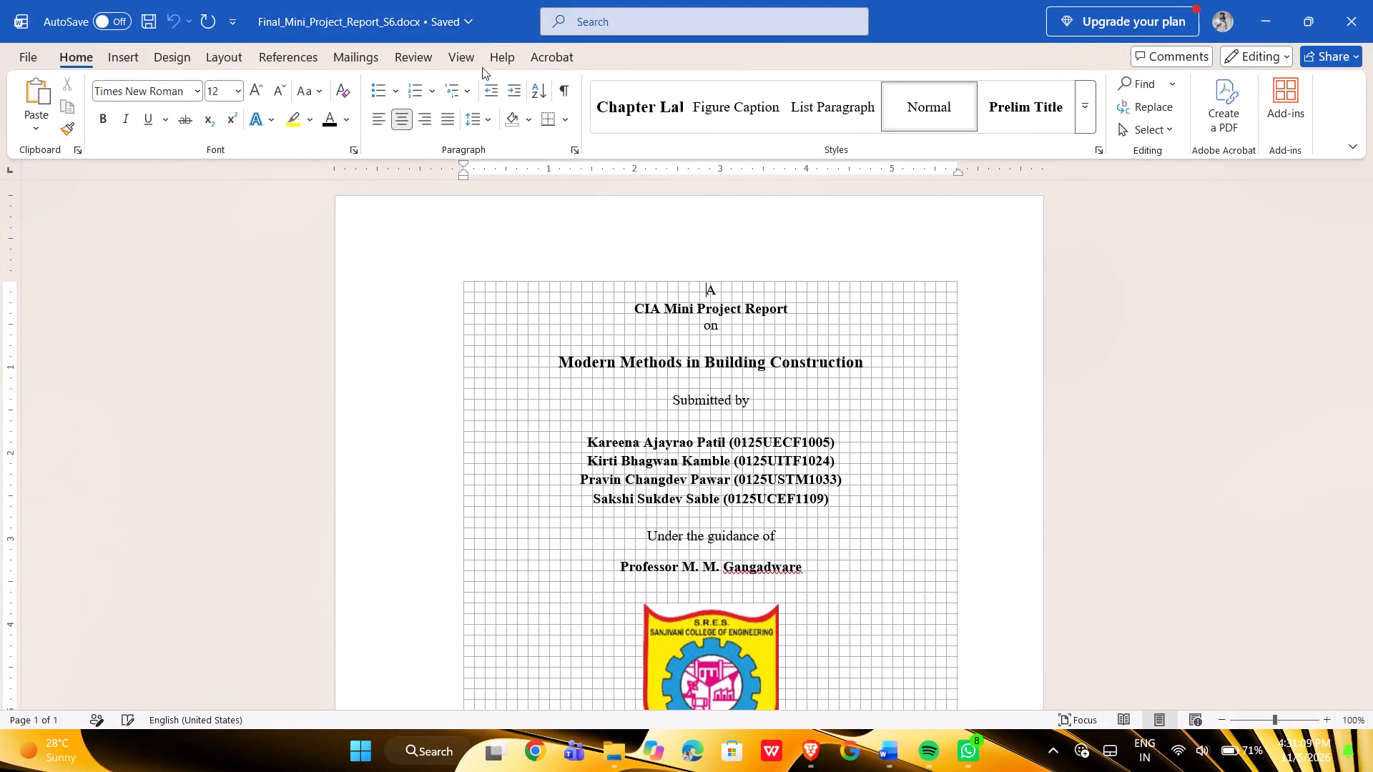
Hide the gridlines shown on the report's pages.
{"action": "left_click", "coordinate": [456, 59]}
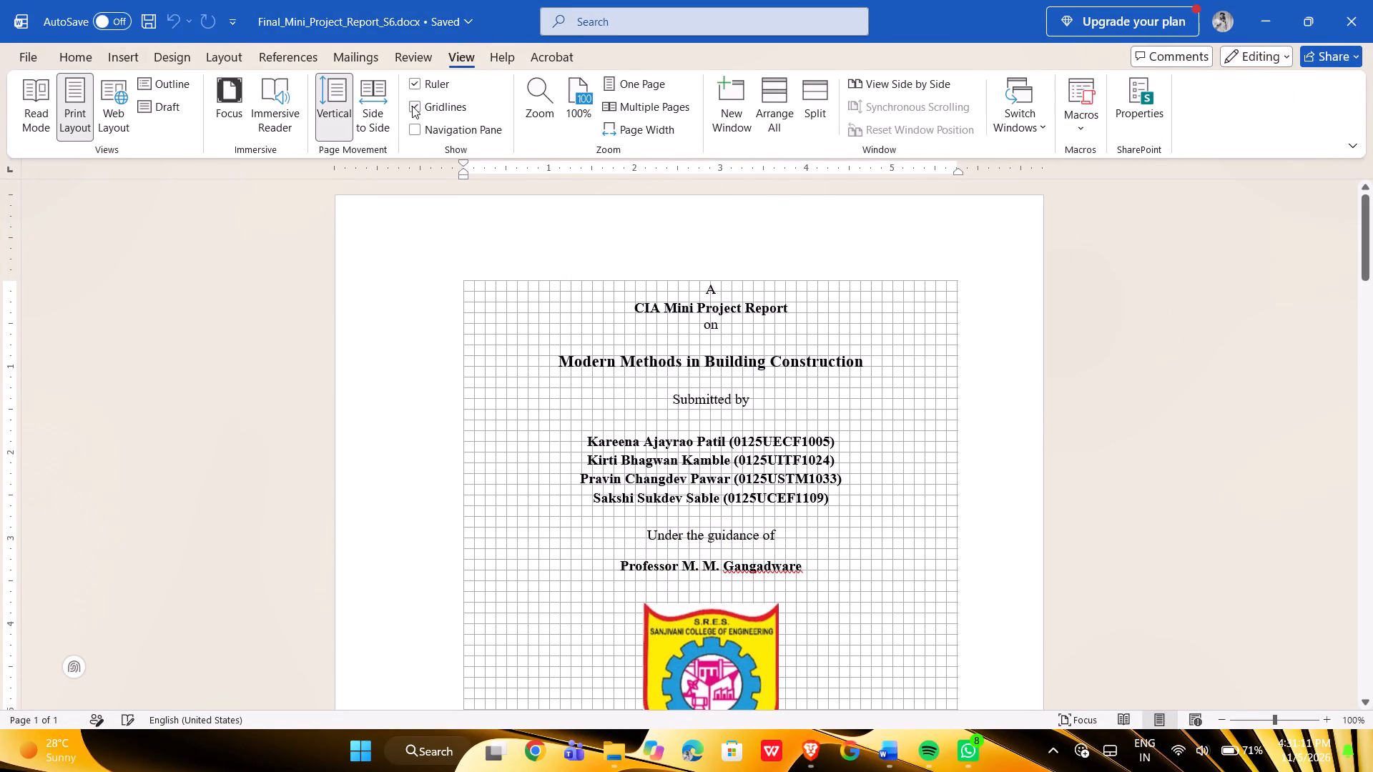
{"action": "left_click", "coordinate": [410, 108]}
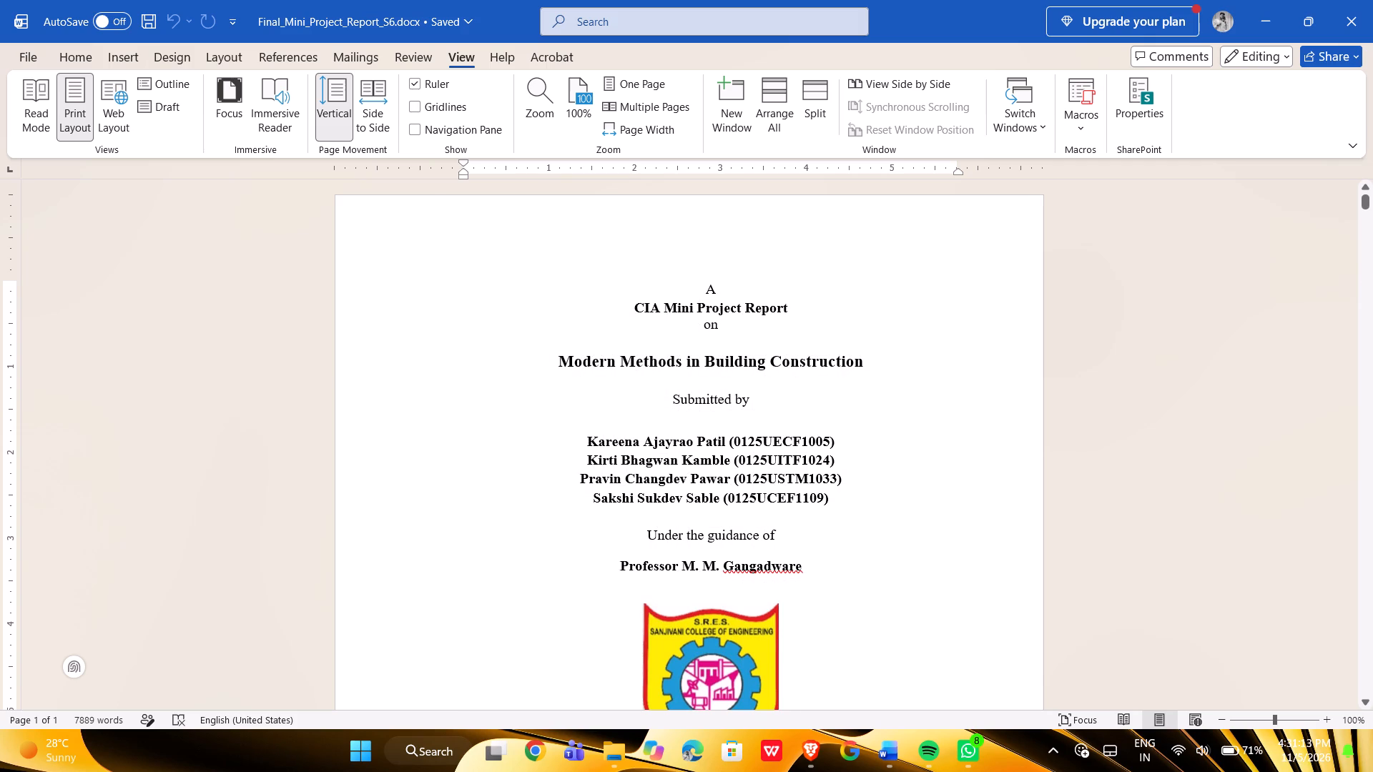
Review the report's cover page from the project title down to the college details and academic year.
{"action": "scroll", "coordinate": [442, 259], "scroll_direction": "down", "scroll_amount": 1}
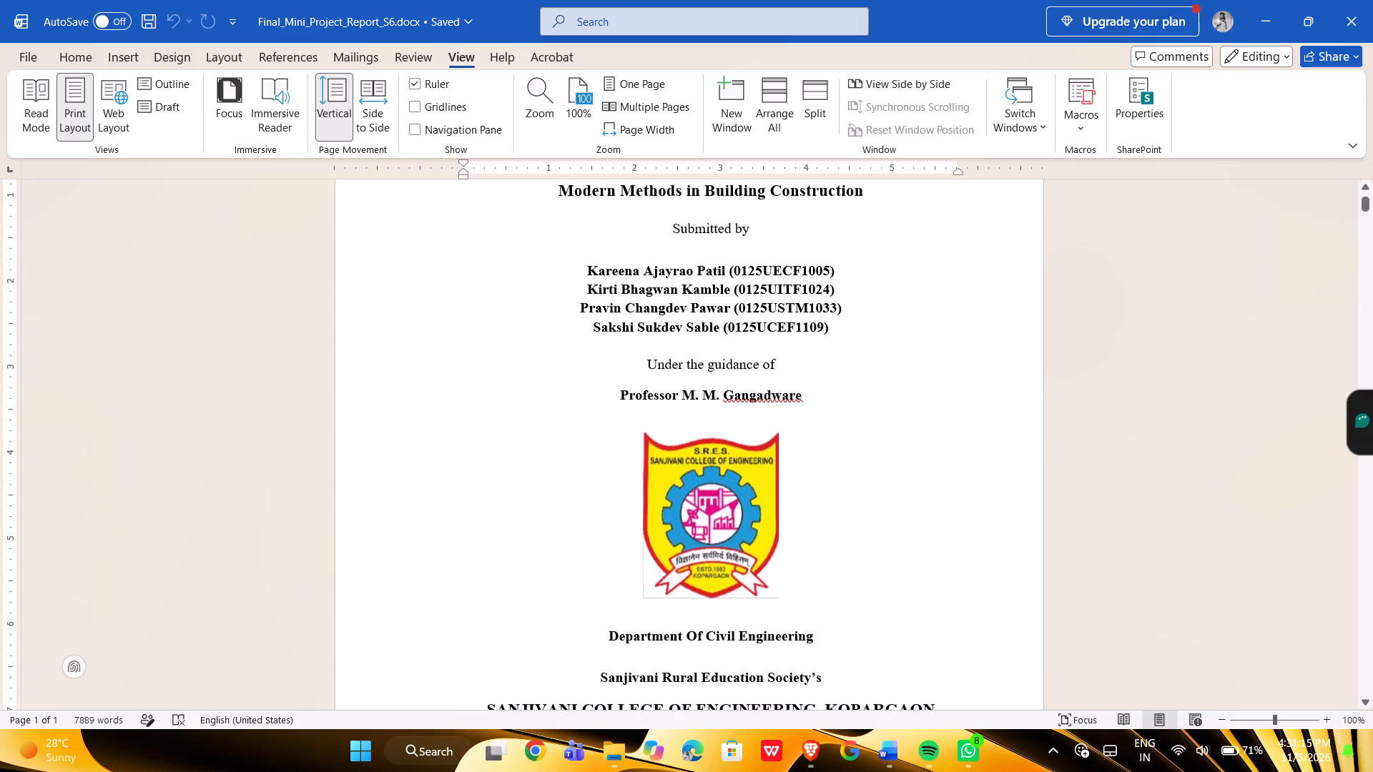
{"action": "scroll", "coordinate": [442, 259], "scroll_direction": "down", "scroll_amount": 1}
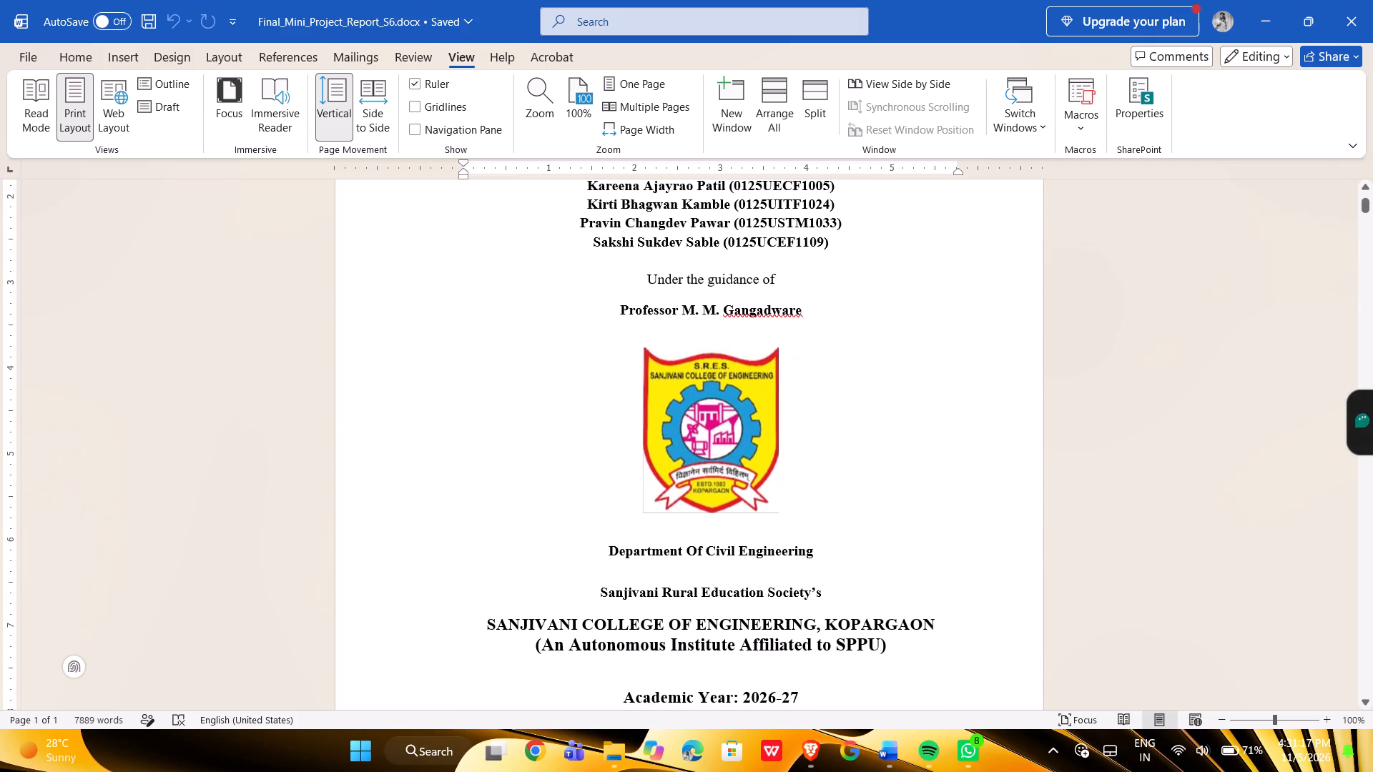
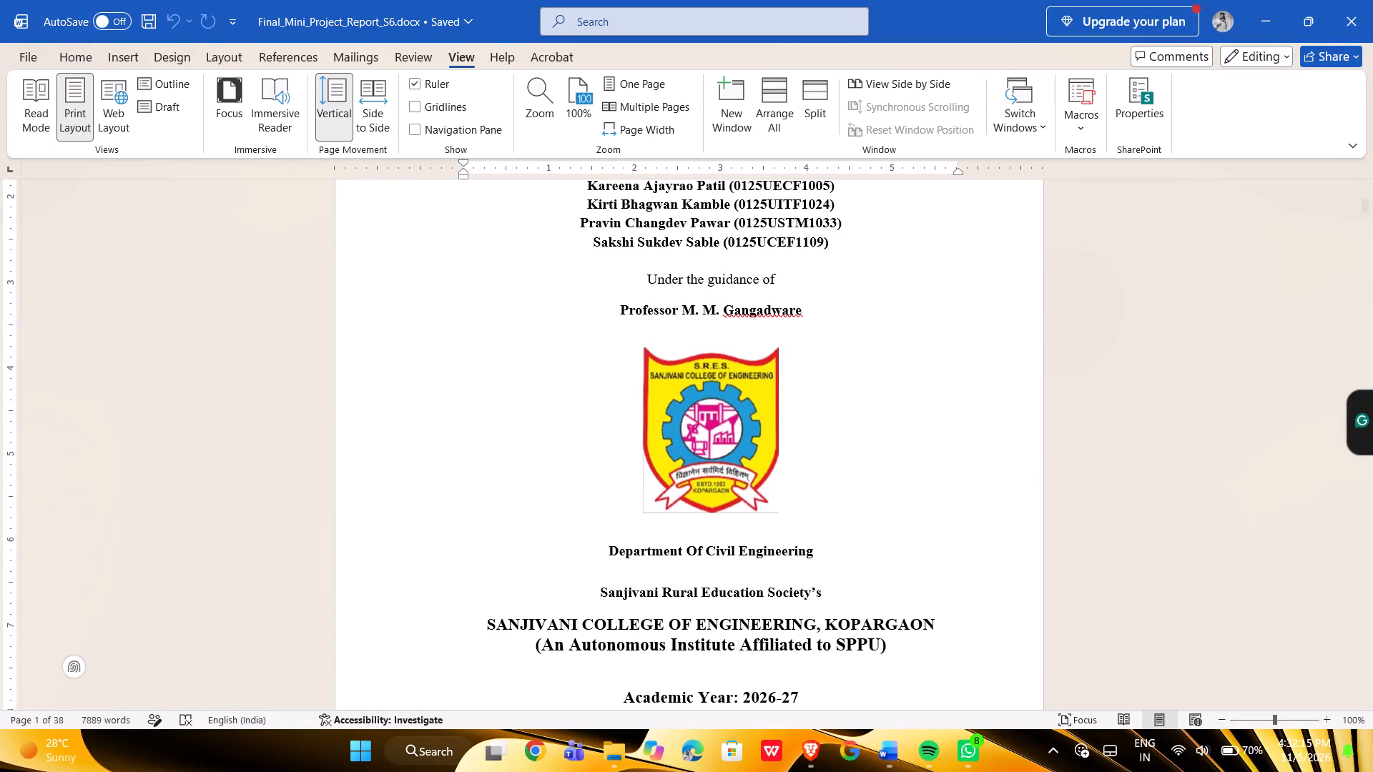
Apply the last custom margins to the whole report: 1" top, bottom and right, 1.5" left.
{"action": "scroll", "coordinate": [604, 217], "scroll_direction": "up", "scroll_amount": 1}
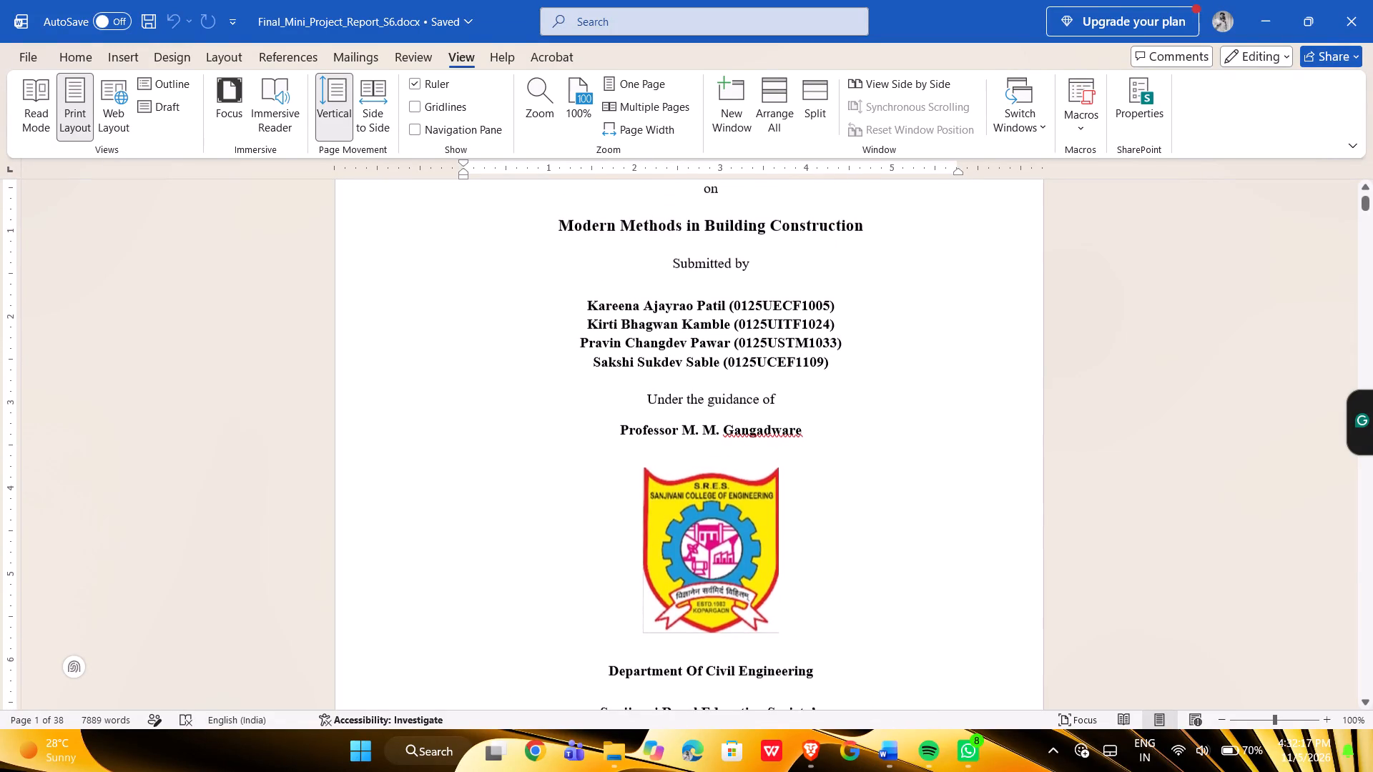
{"action": "scroll", "coordinate": [604, 217], "scroll_direction": "up", "scroll_amount": 1}
{"action": "key", "text": "ctrl+a"}
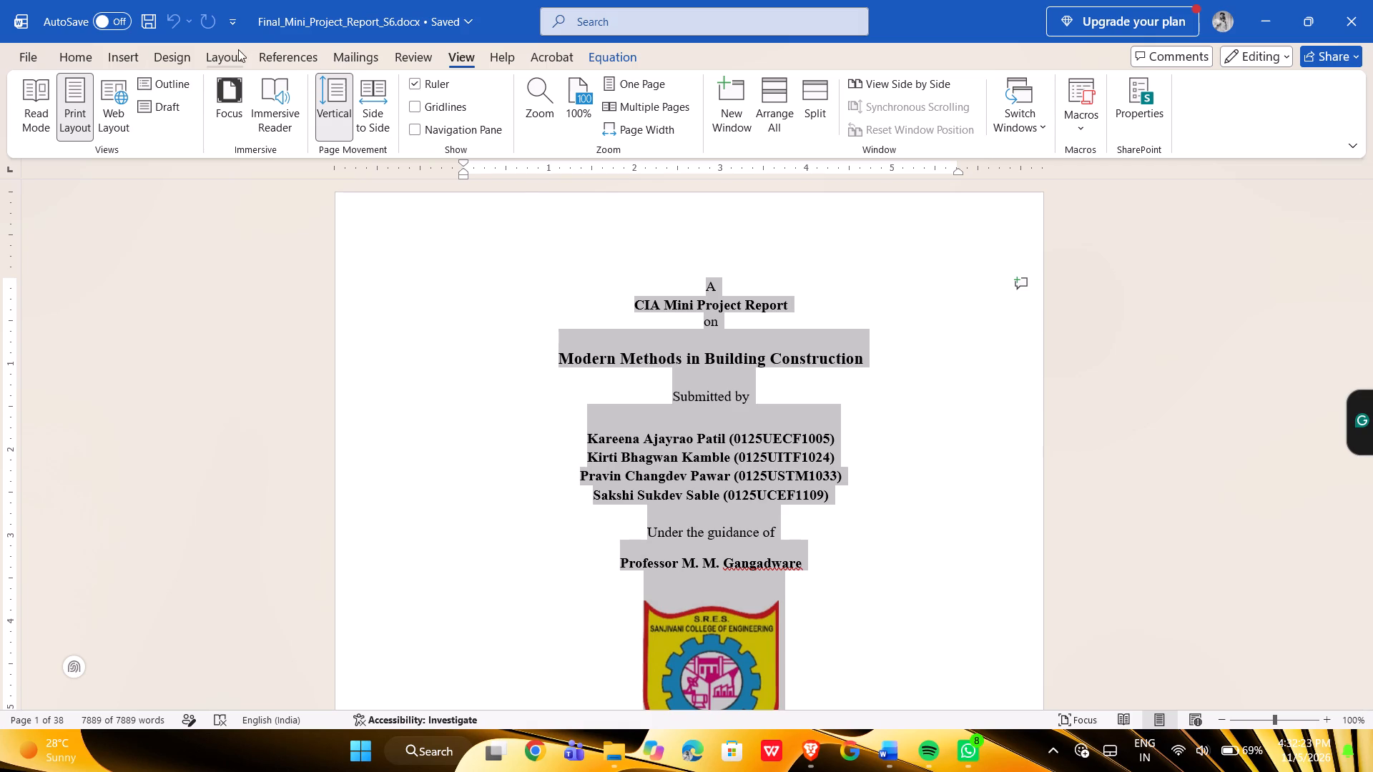
{"action": "left_click", "coordinate": [219, 49]}
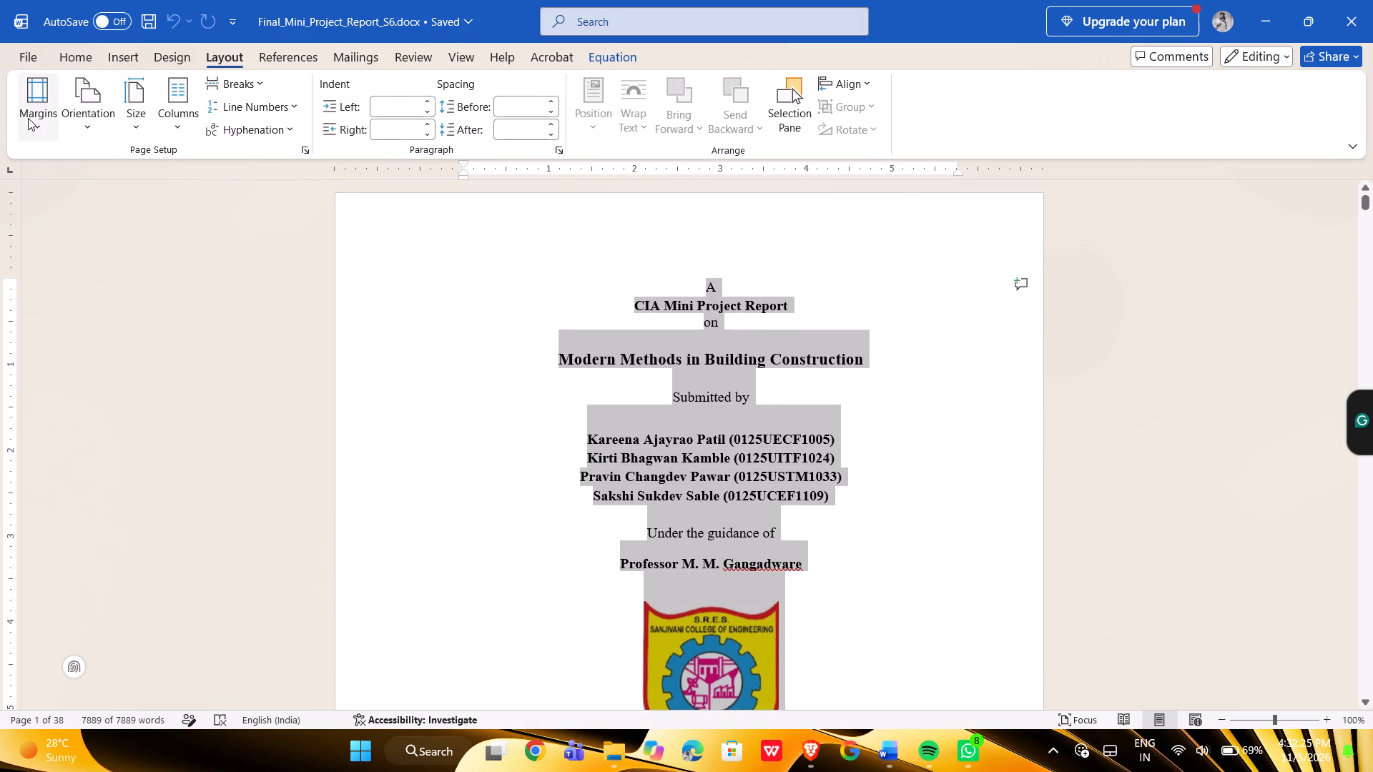
{"action": "left_click", "coordinate": [28, 118]}
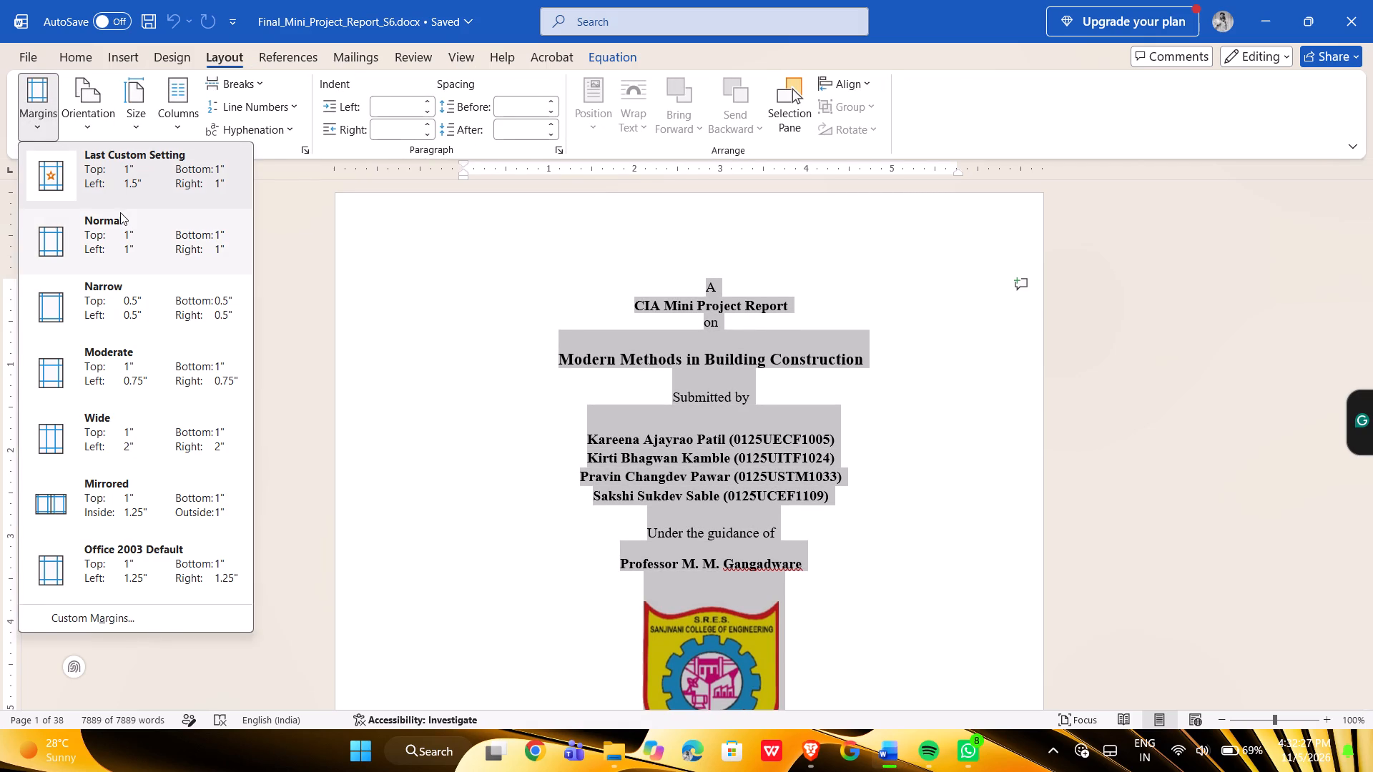
{"action": "left_click", "coordinate": [109, 172]}
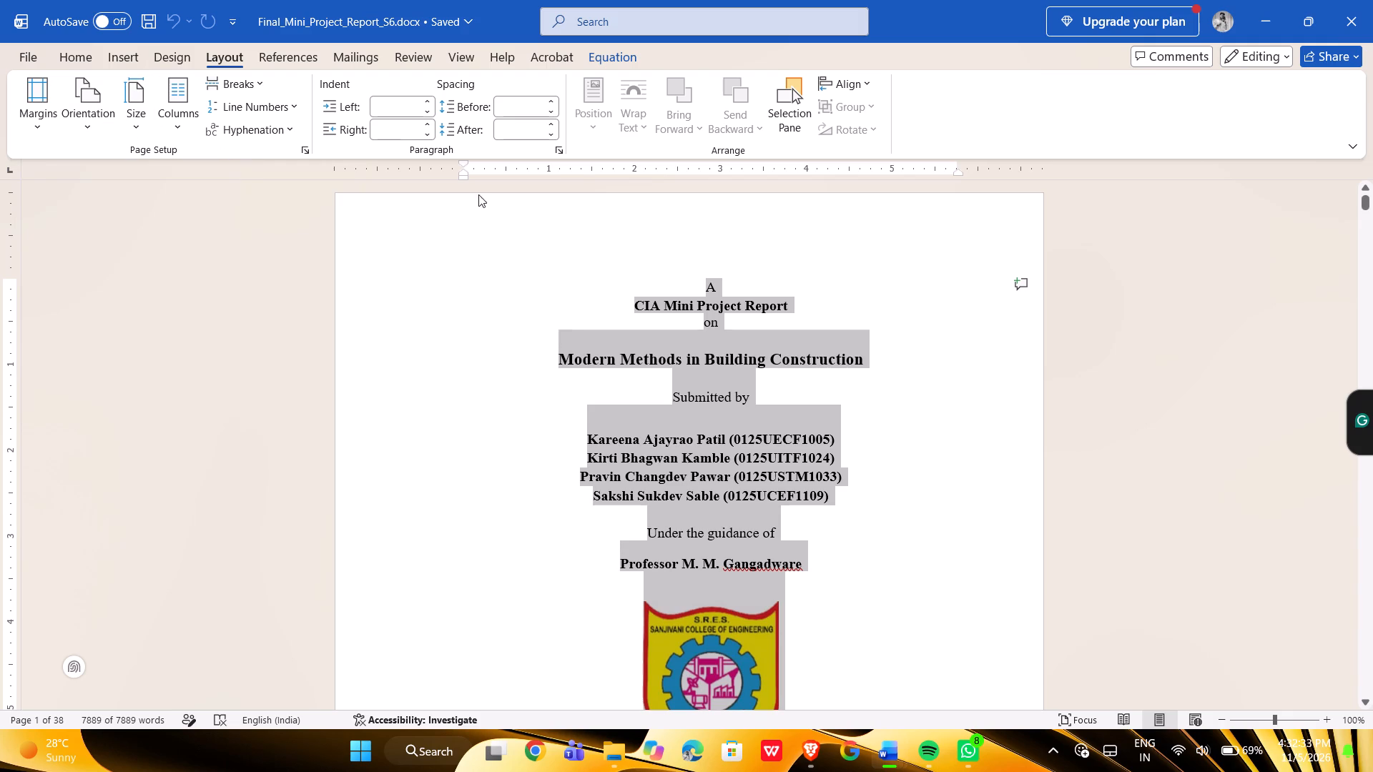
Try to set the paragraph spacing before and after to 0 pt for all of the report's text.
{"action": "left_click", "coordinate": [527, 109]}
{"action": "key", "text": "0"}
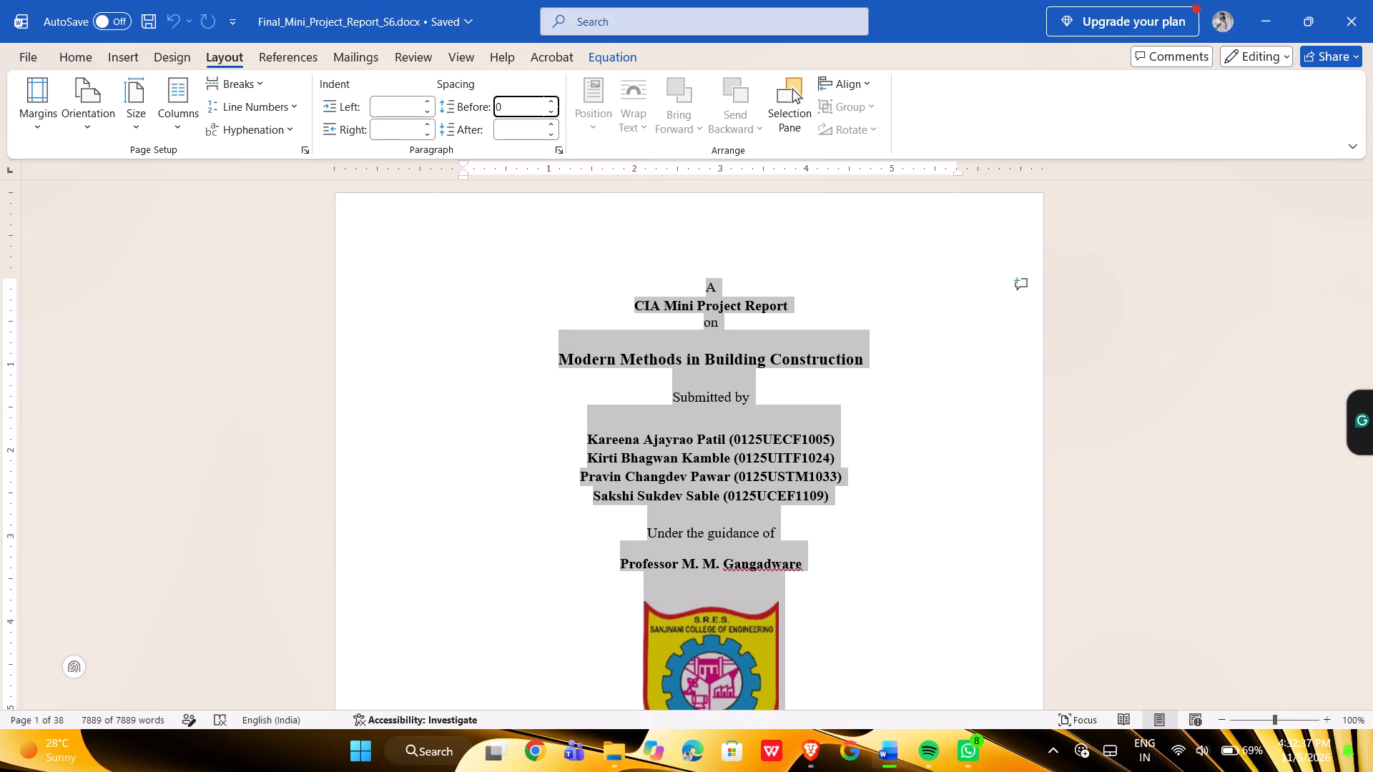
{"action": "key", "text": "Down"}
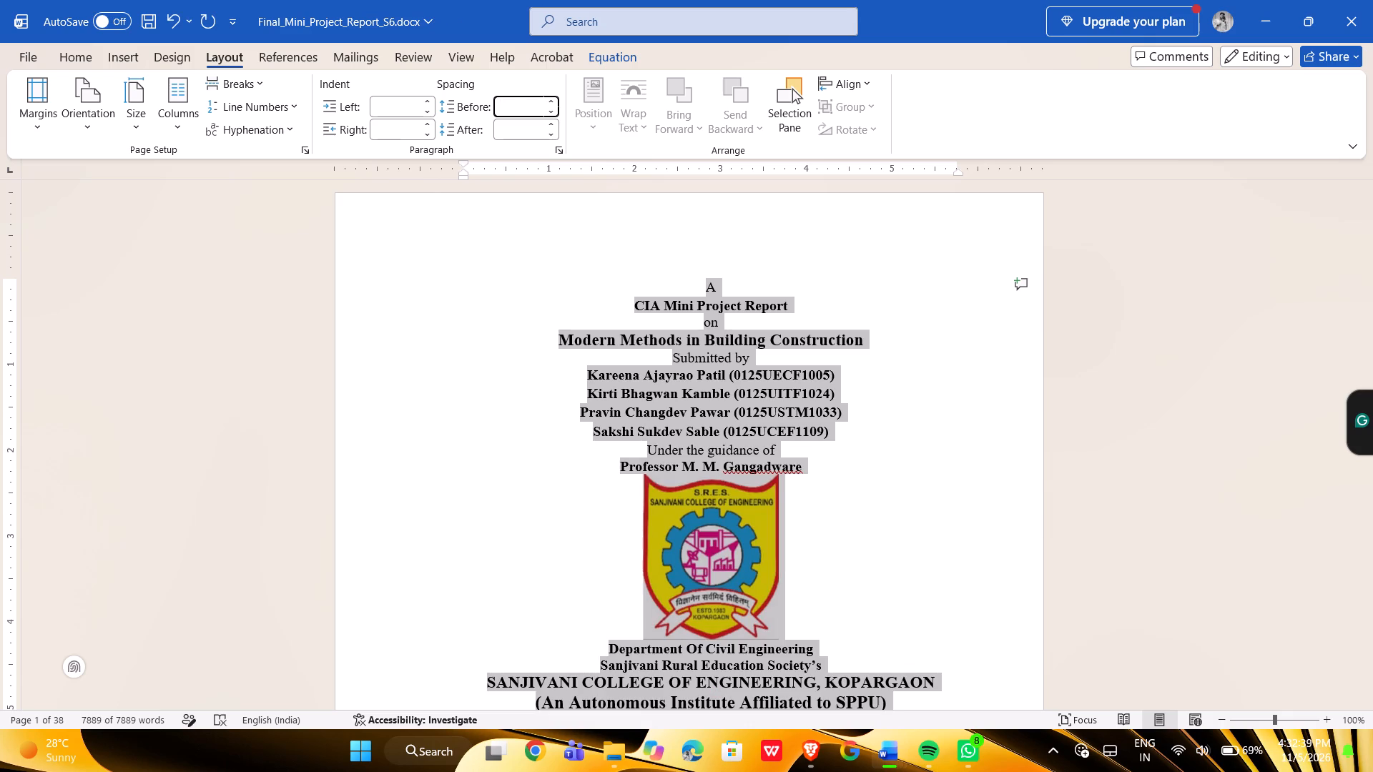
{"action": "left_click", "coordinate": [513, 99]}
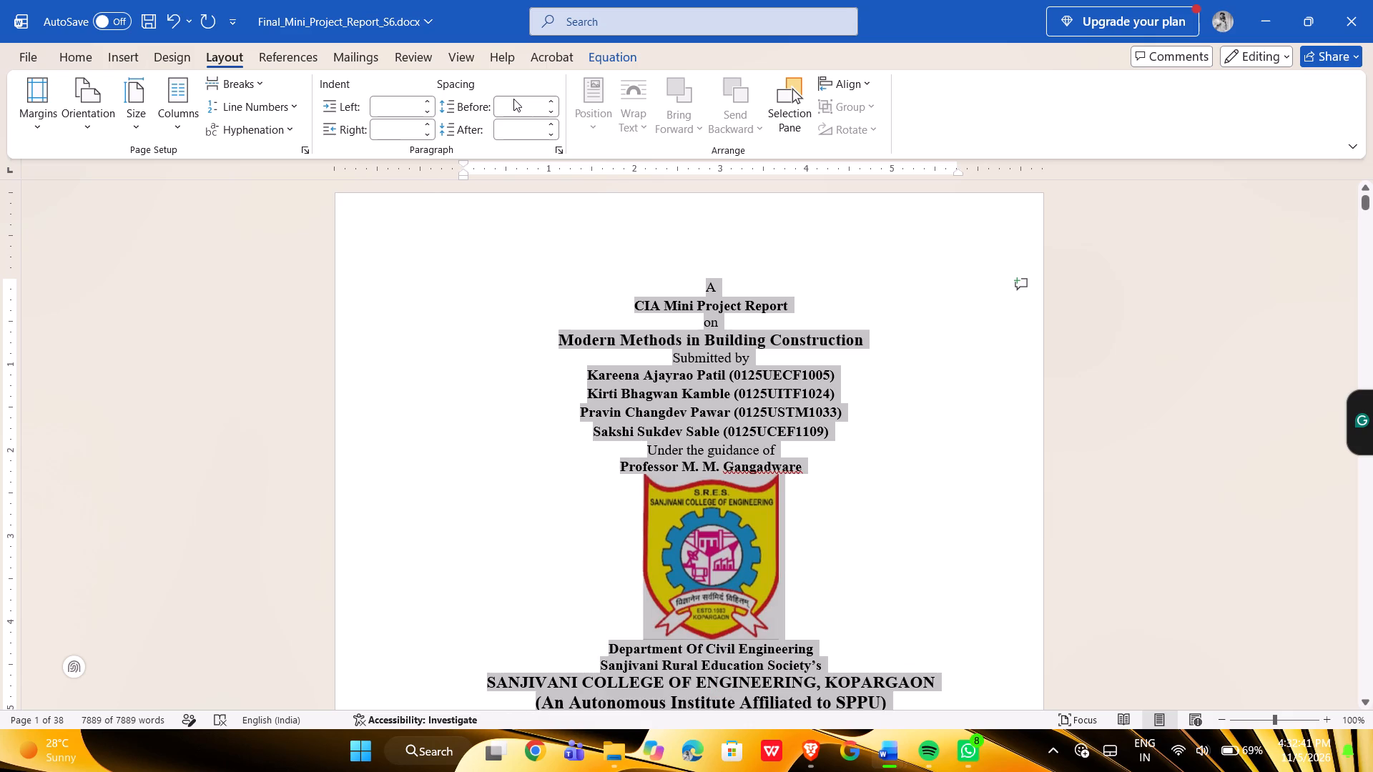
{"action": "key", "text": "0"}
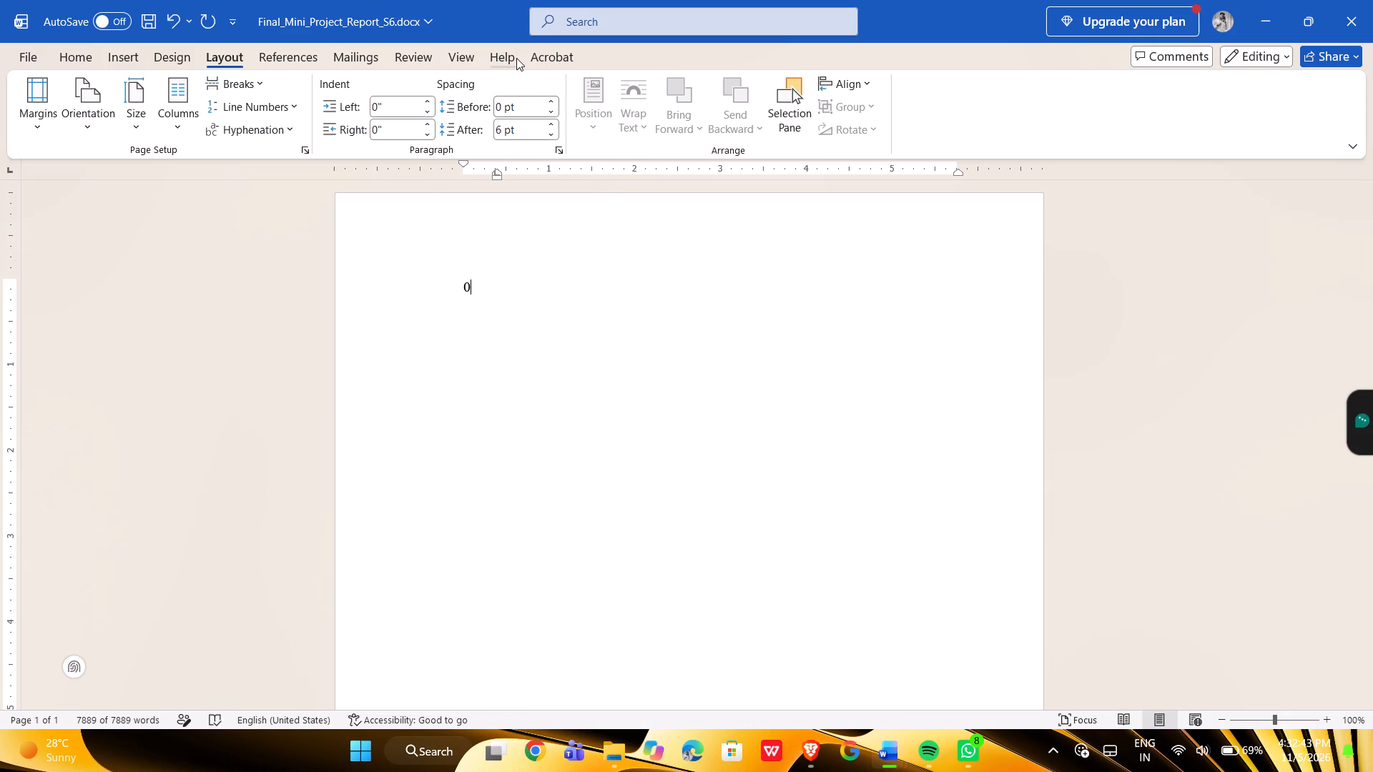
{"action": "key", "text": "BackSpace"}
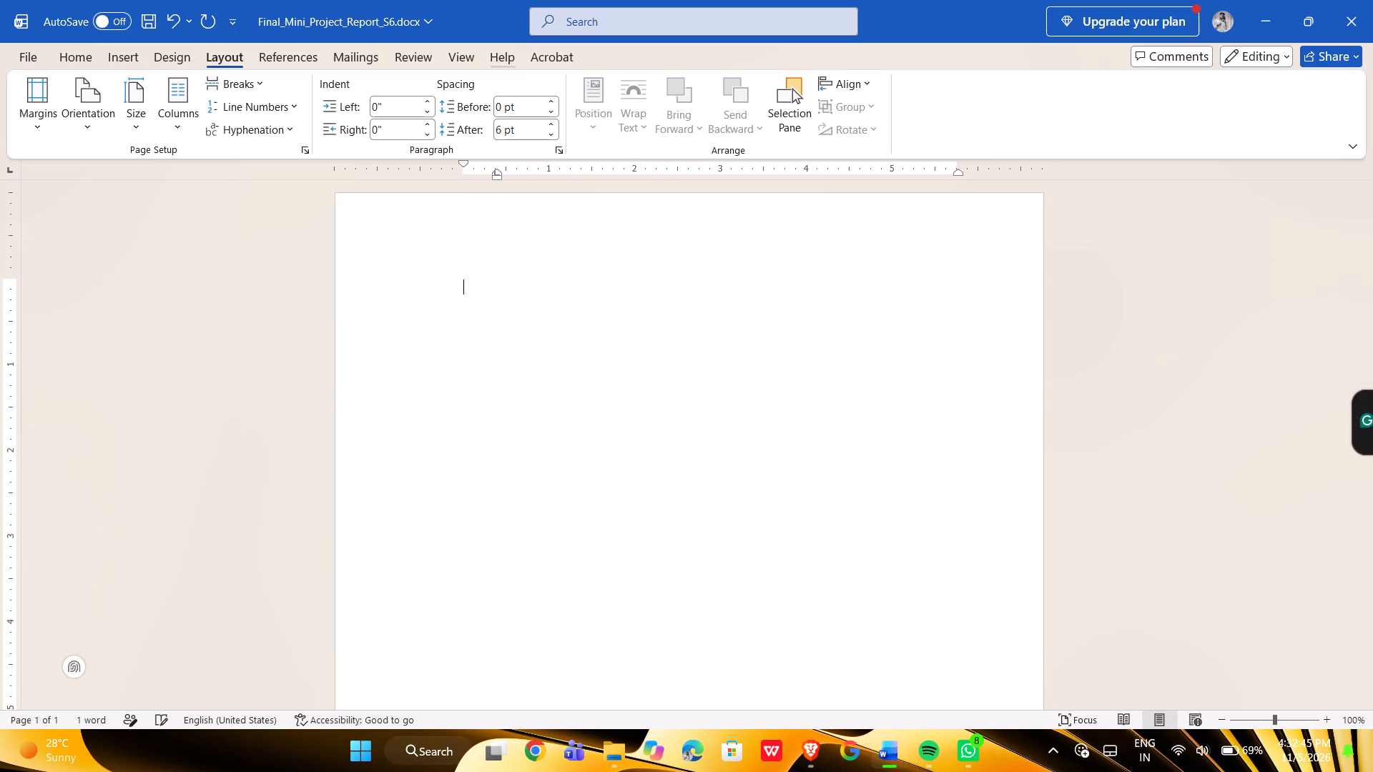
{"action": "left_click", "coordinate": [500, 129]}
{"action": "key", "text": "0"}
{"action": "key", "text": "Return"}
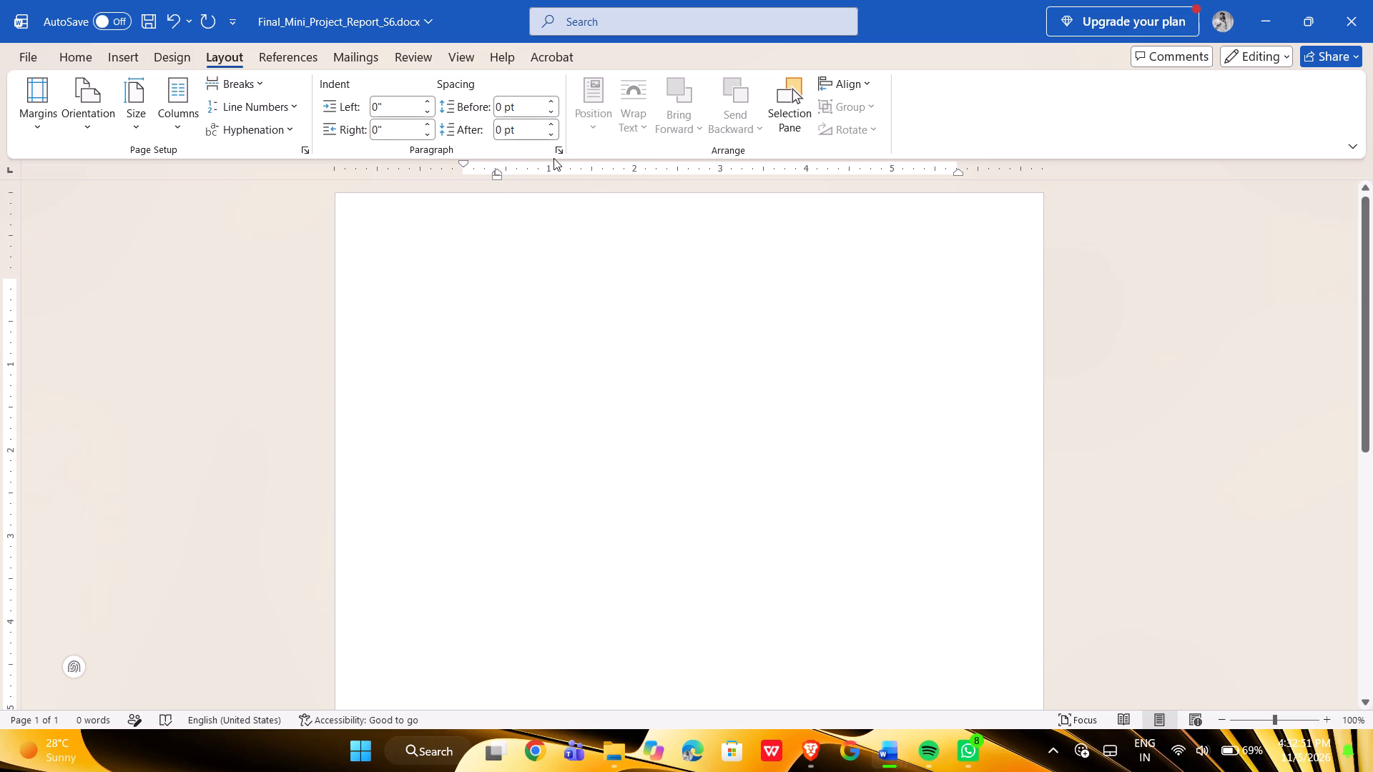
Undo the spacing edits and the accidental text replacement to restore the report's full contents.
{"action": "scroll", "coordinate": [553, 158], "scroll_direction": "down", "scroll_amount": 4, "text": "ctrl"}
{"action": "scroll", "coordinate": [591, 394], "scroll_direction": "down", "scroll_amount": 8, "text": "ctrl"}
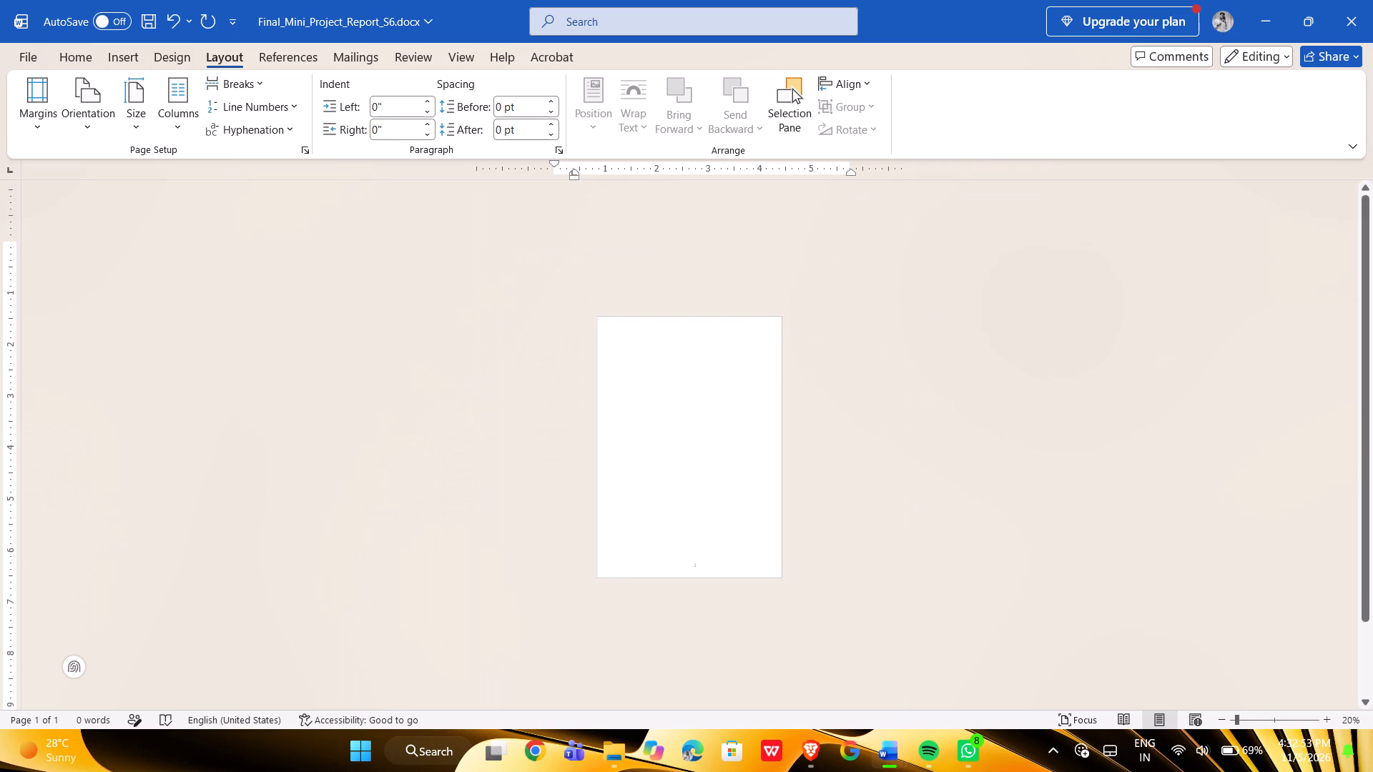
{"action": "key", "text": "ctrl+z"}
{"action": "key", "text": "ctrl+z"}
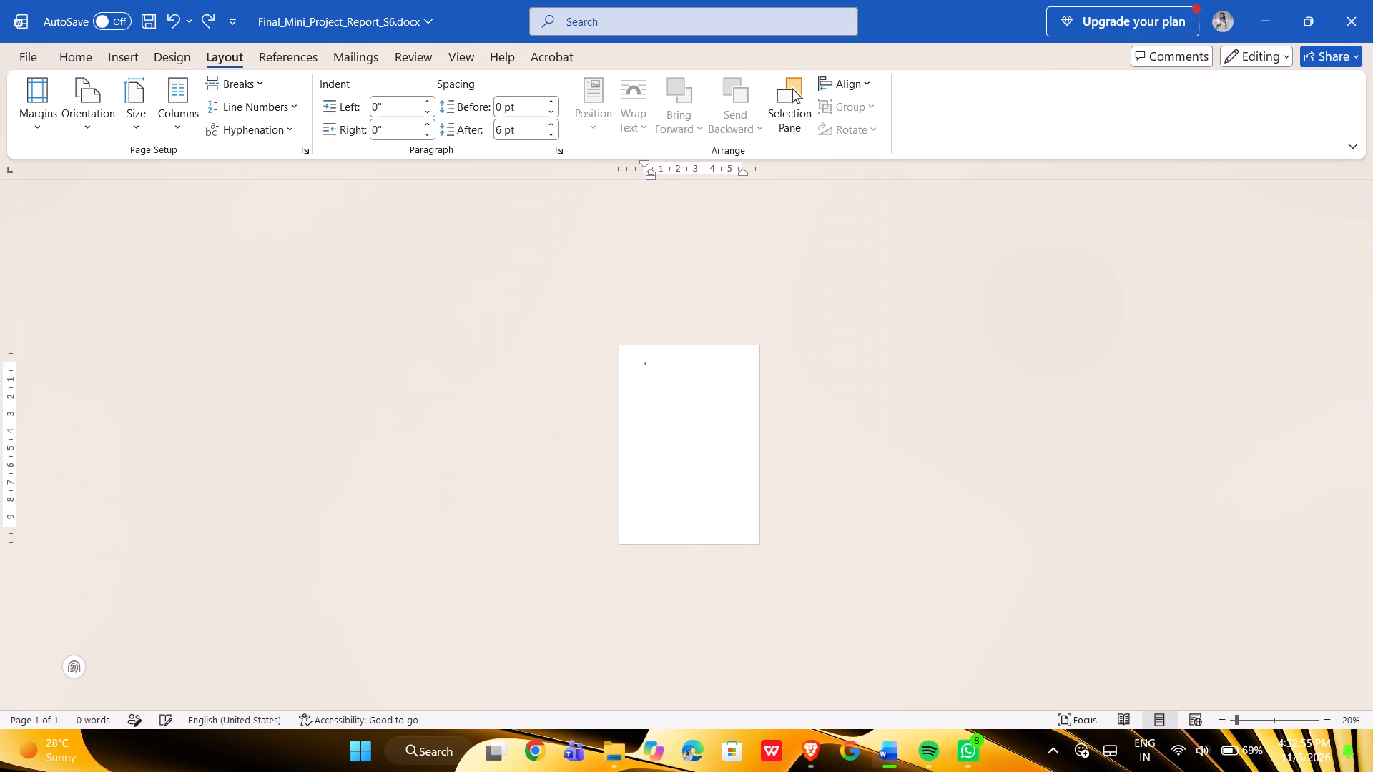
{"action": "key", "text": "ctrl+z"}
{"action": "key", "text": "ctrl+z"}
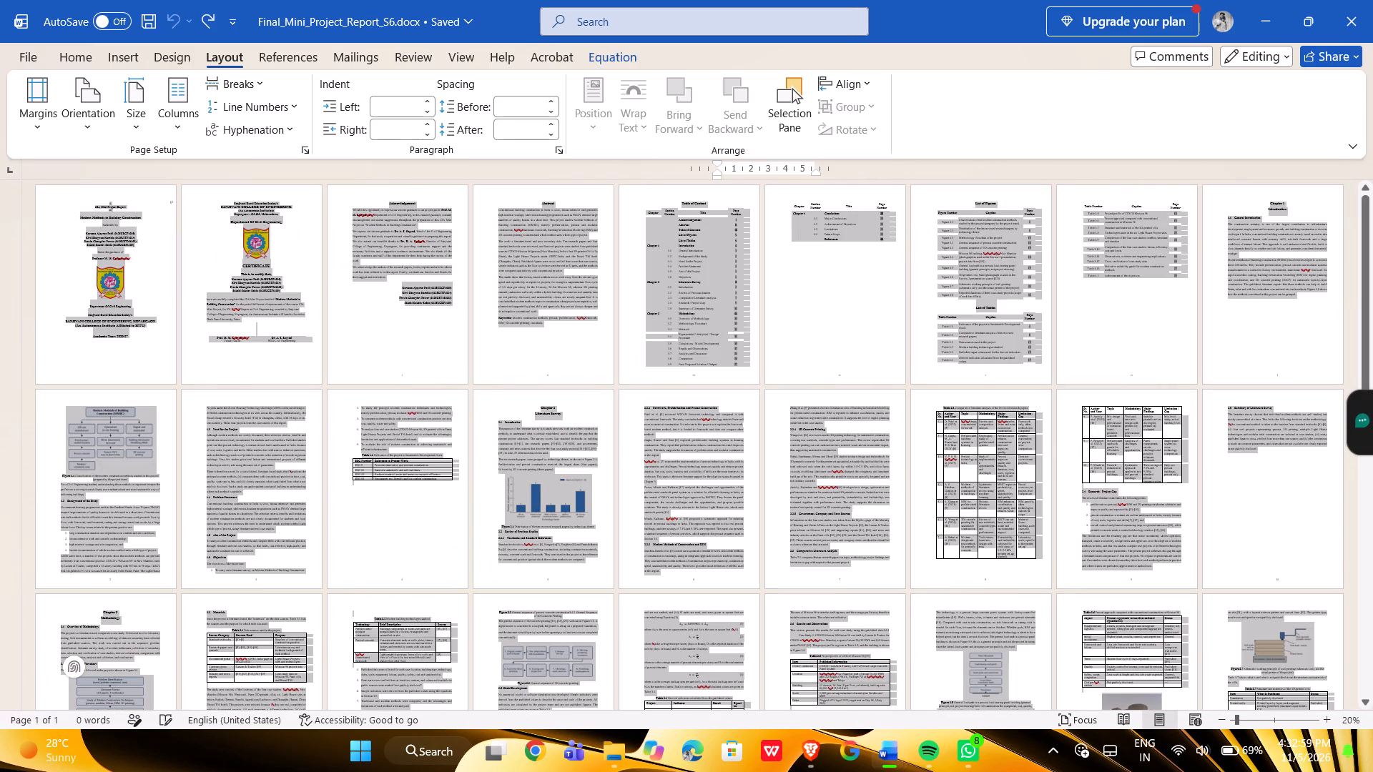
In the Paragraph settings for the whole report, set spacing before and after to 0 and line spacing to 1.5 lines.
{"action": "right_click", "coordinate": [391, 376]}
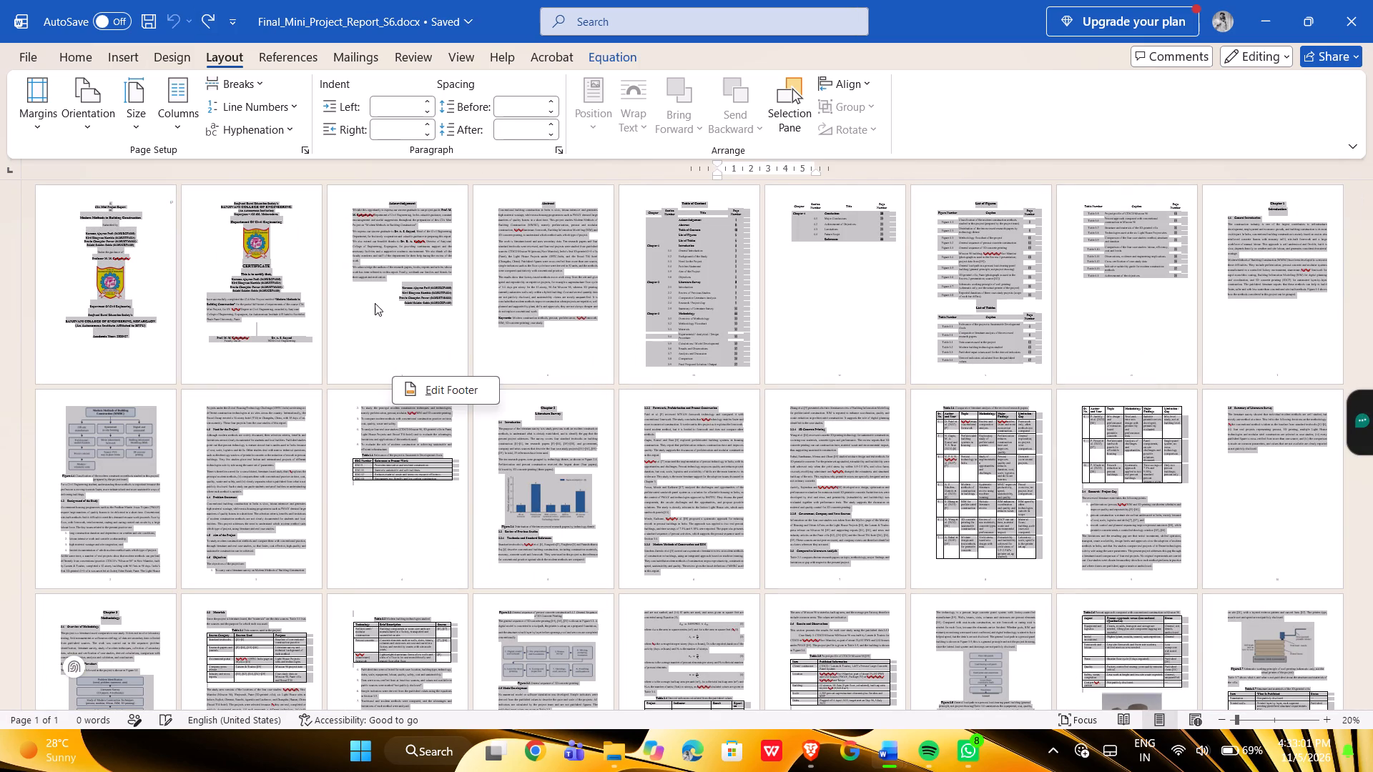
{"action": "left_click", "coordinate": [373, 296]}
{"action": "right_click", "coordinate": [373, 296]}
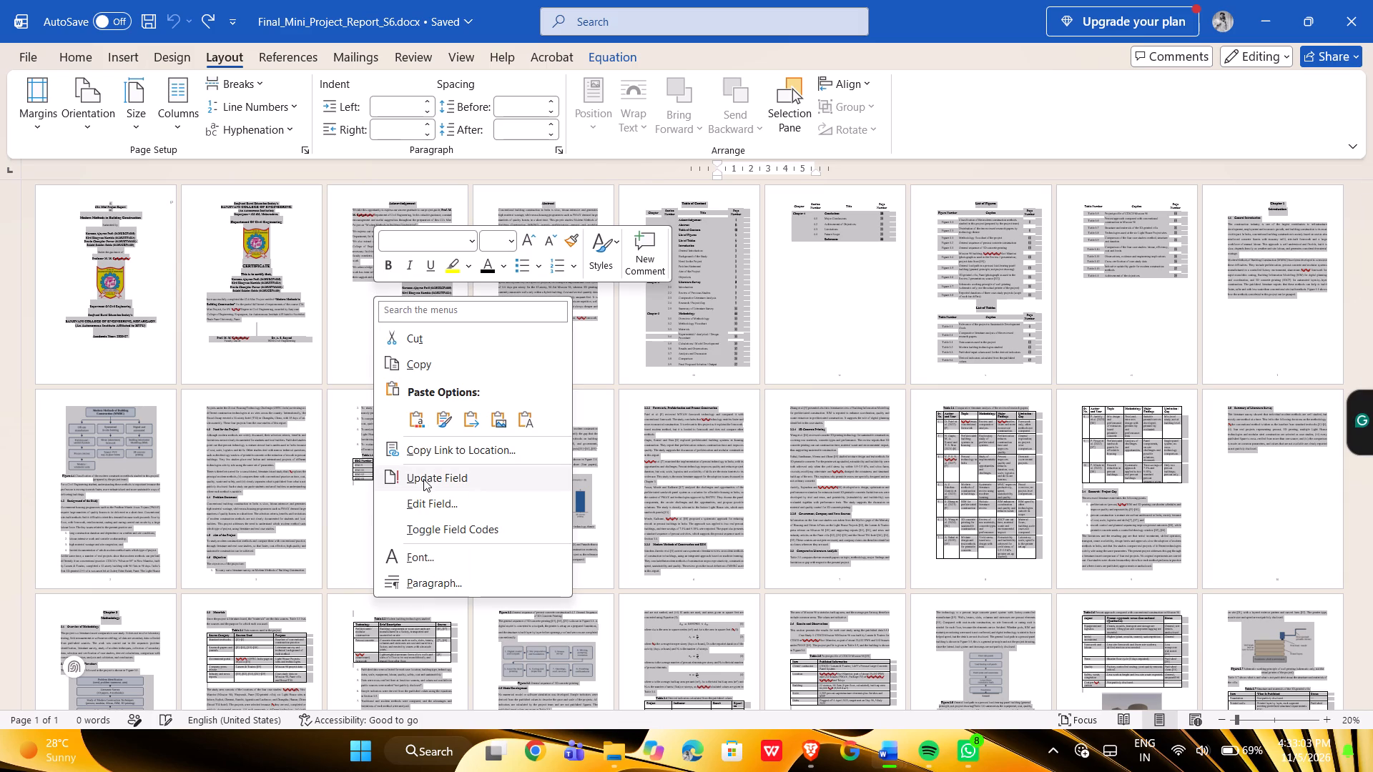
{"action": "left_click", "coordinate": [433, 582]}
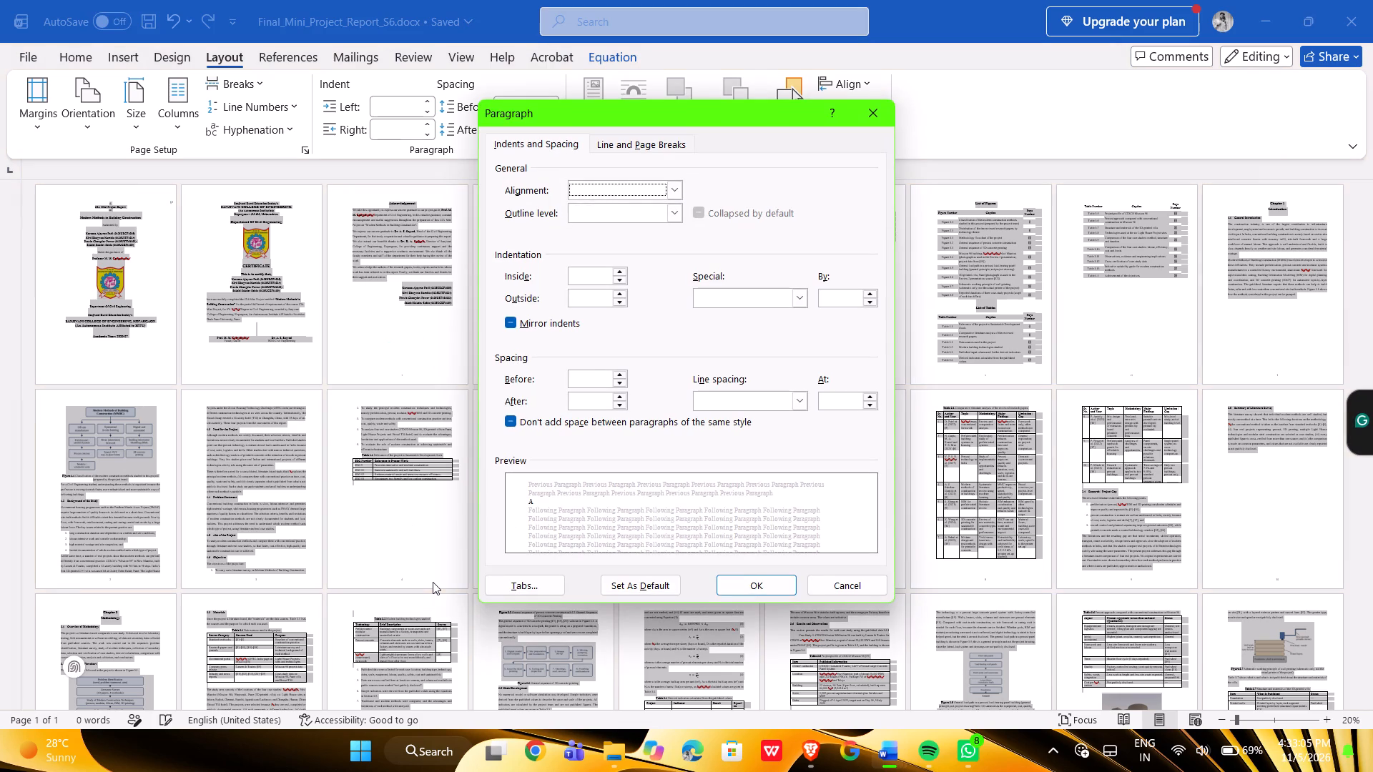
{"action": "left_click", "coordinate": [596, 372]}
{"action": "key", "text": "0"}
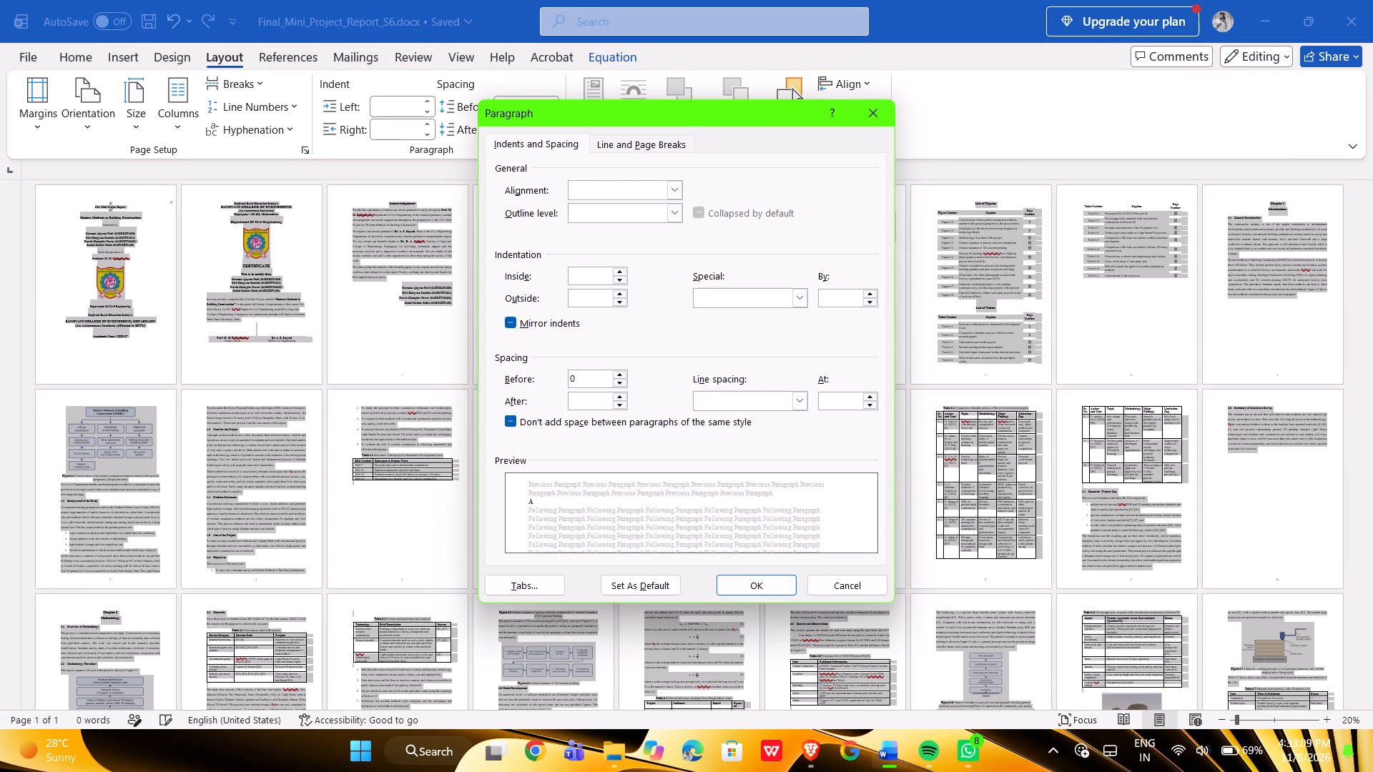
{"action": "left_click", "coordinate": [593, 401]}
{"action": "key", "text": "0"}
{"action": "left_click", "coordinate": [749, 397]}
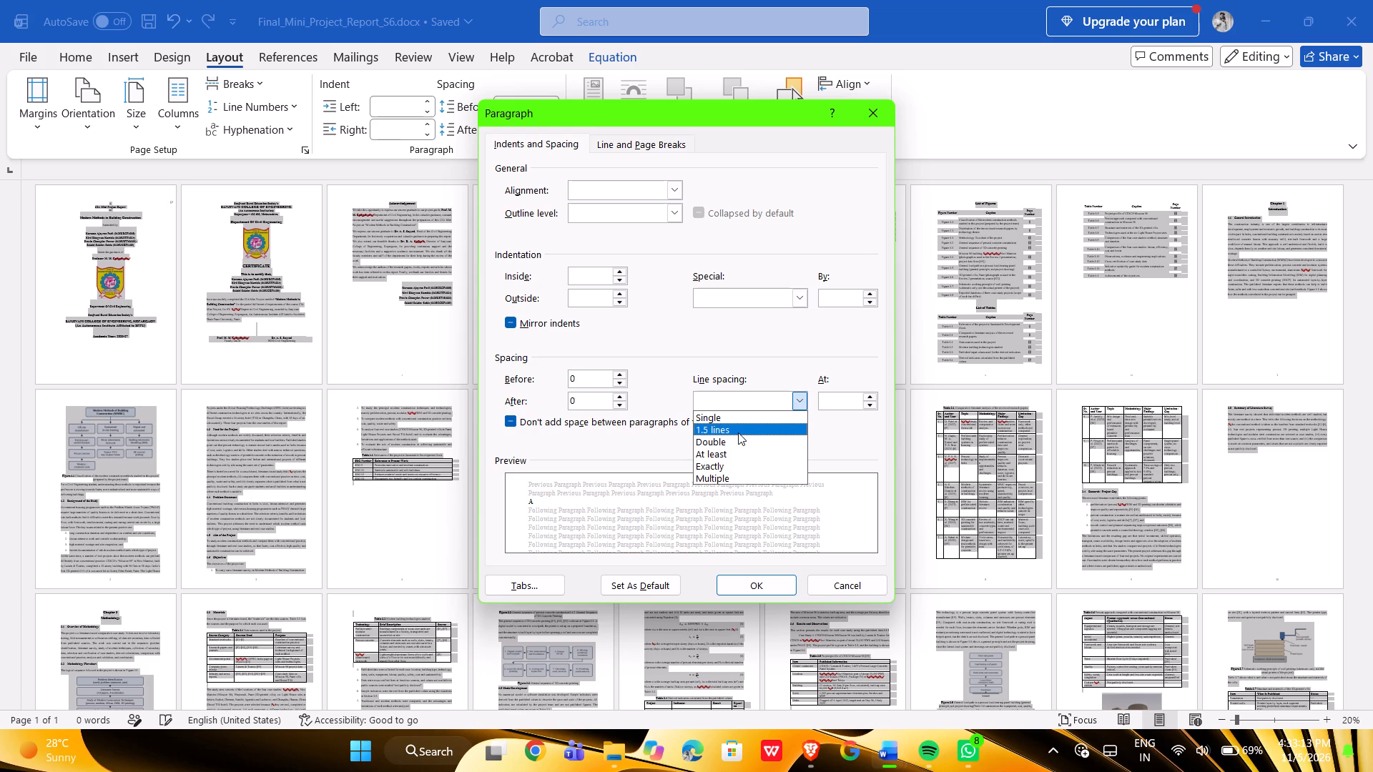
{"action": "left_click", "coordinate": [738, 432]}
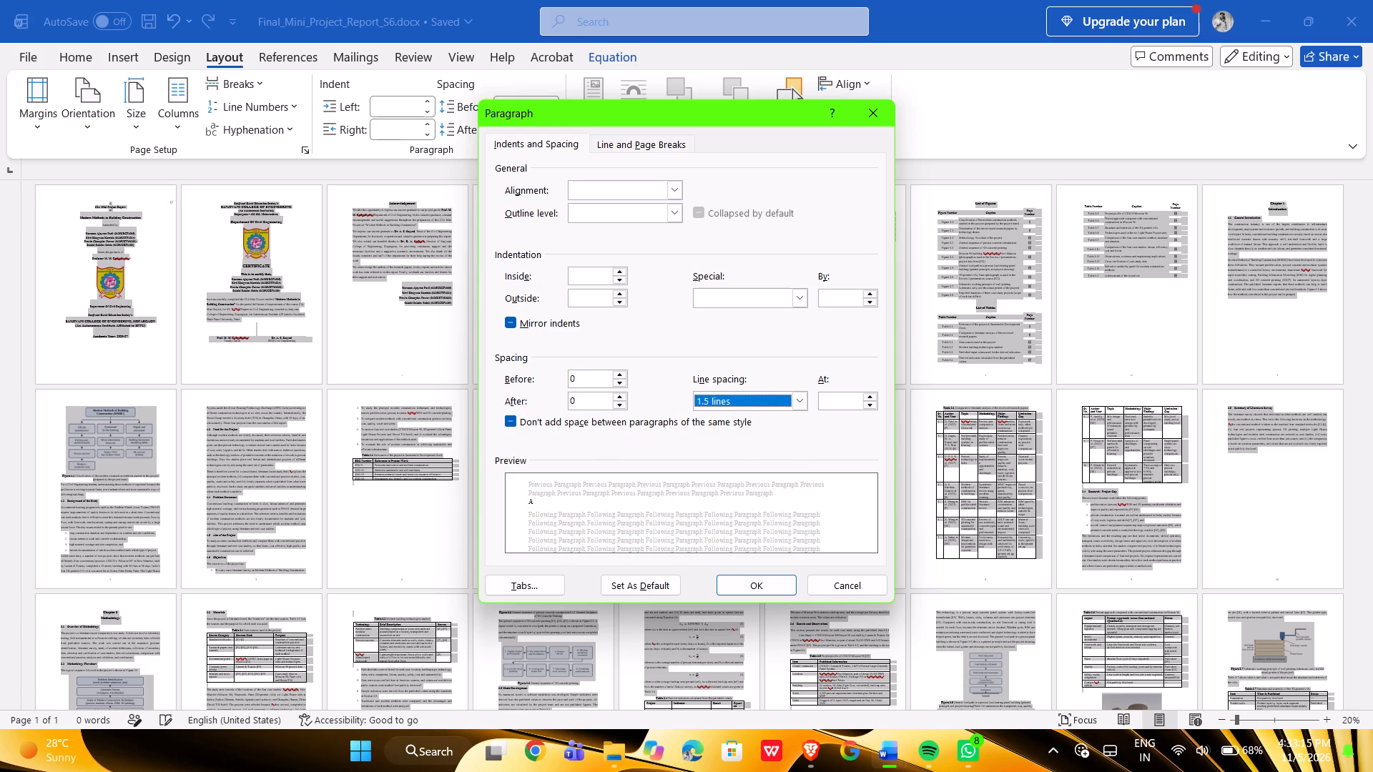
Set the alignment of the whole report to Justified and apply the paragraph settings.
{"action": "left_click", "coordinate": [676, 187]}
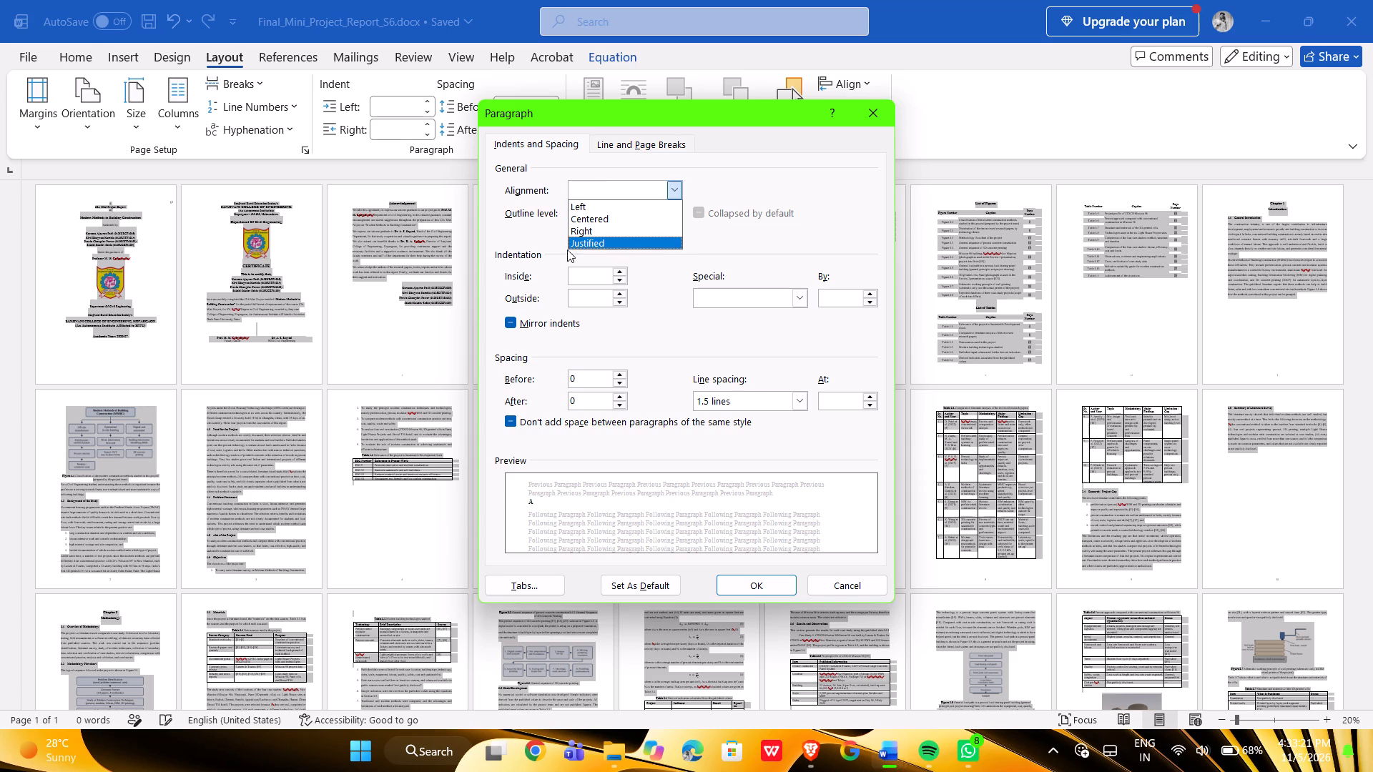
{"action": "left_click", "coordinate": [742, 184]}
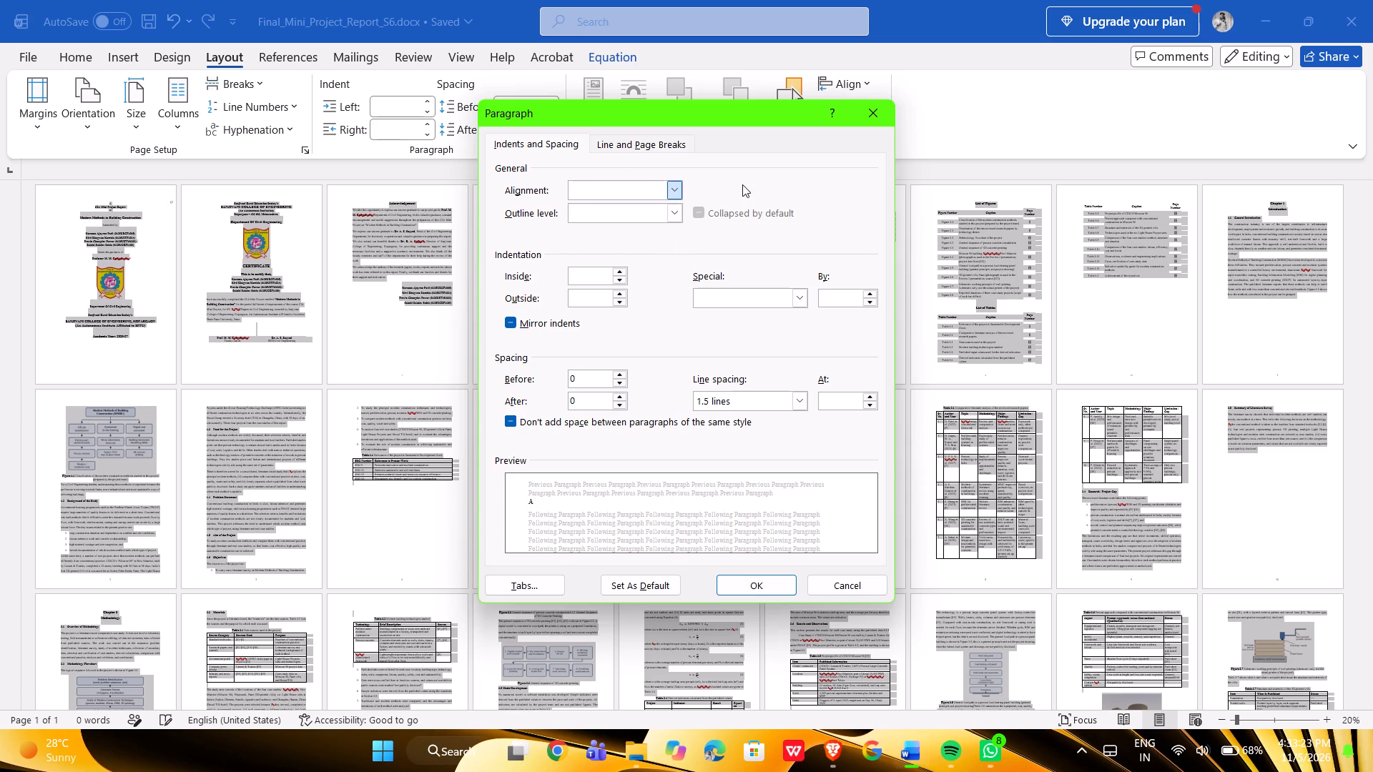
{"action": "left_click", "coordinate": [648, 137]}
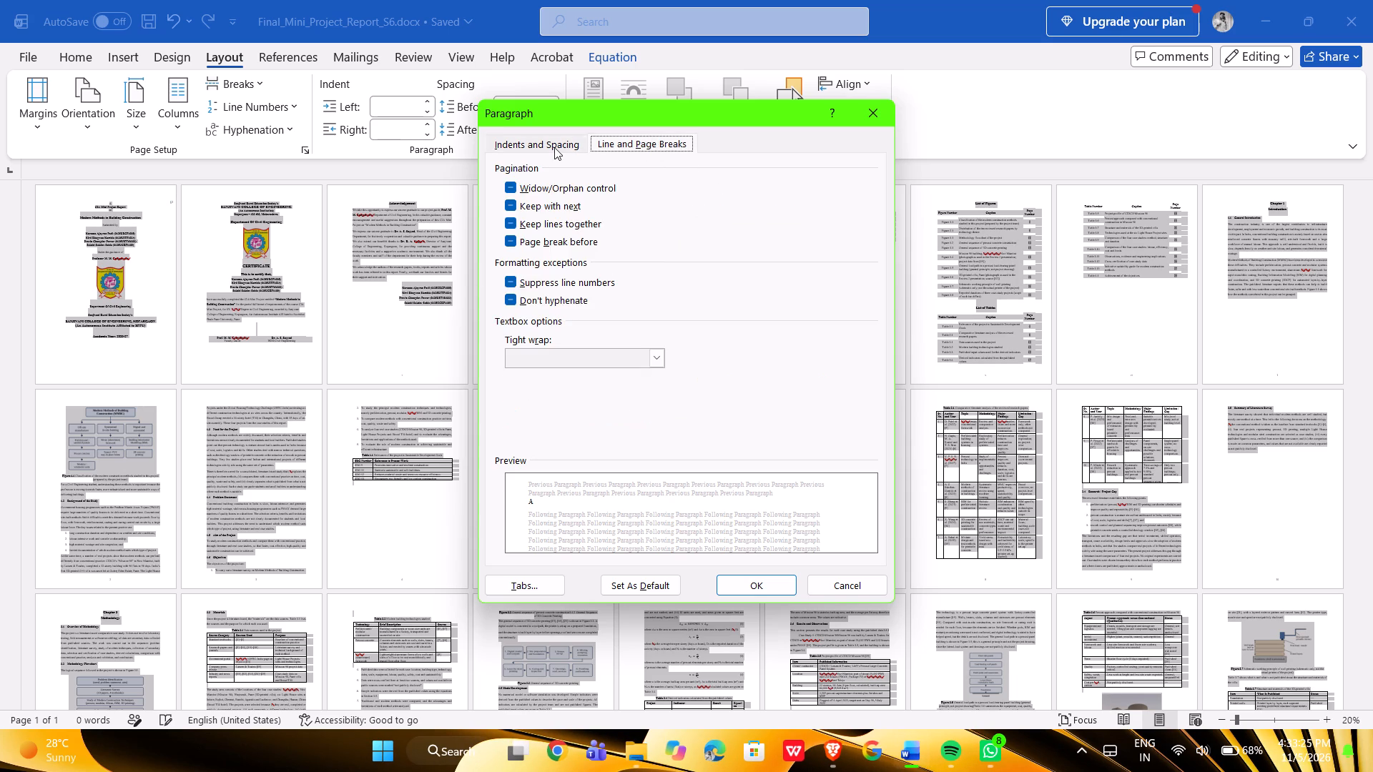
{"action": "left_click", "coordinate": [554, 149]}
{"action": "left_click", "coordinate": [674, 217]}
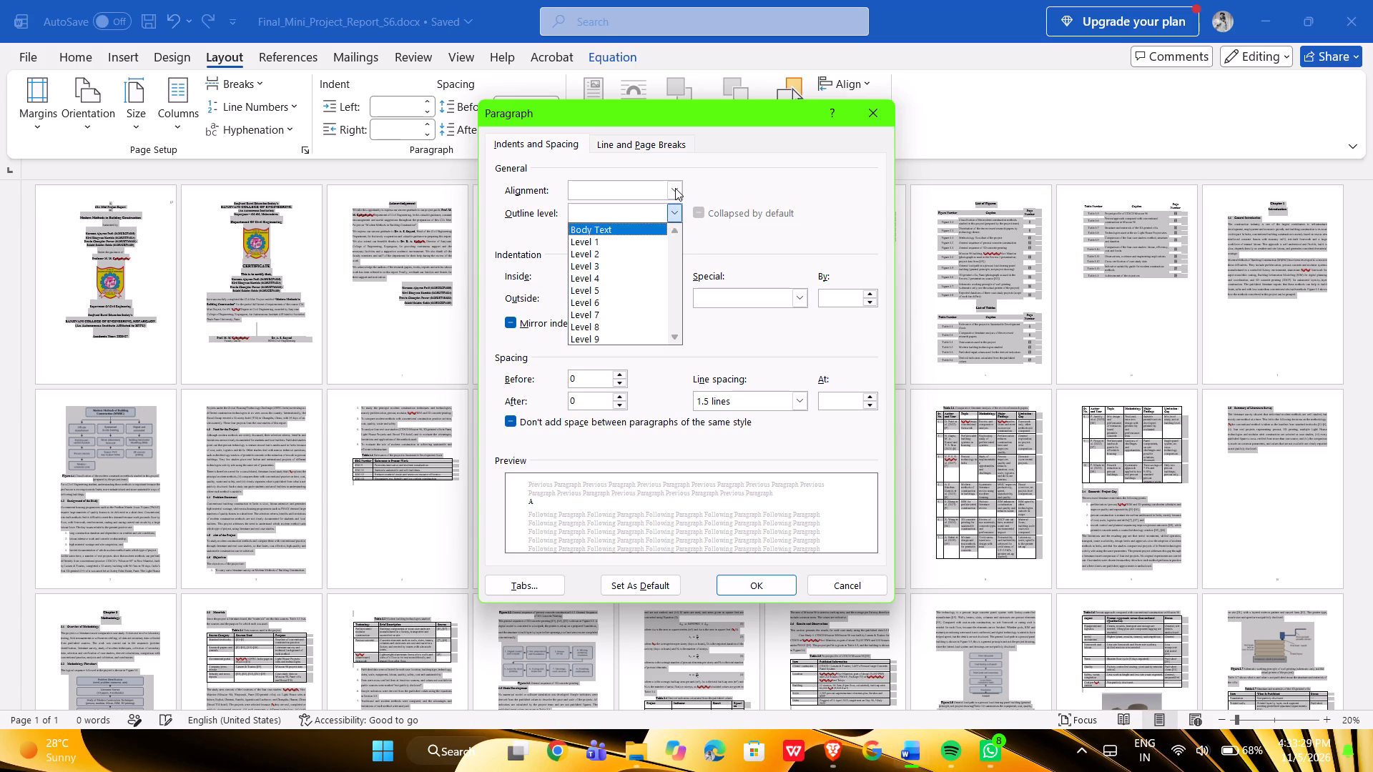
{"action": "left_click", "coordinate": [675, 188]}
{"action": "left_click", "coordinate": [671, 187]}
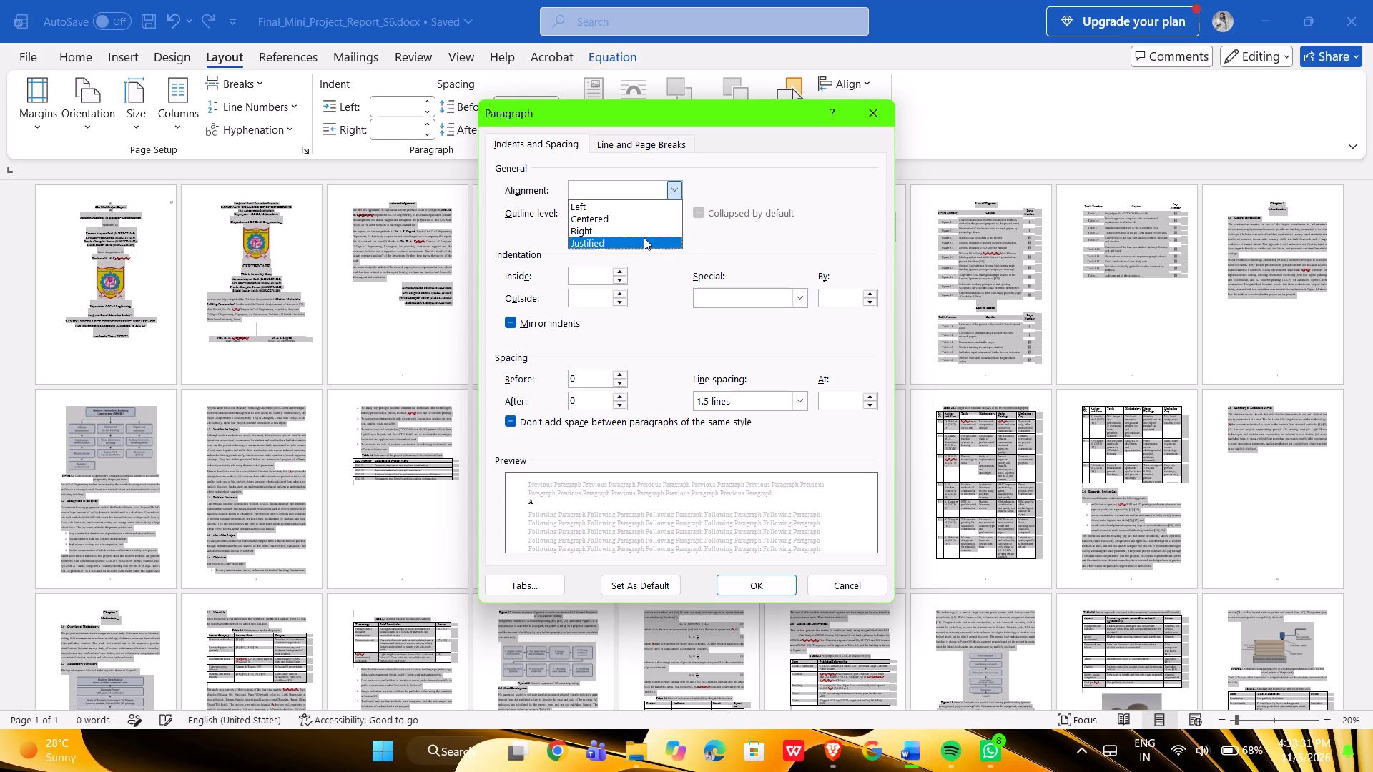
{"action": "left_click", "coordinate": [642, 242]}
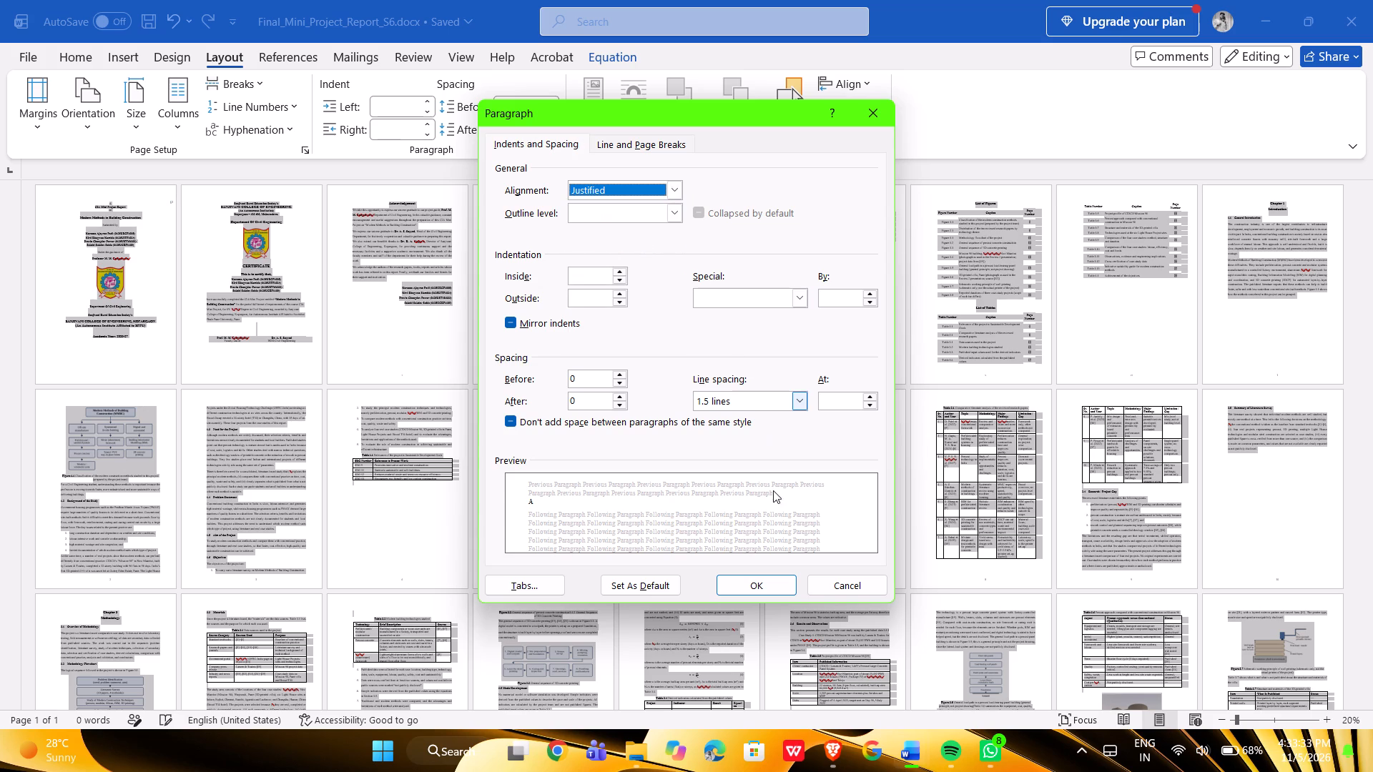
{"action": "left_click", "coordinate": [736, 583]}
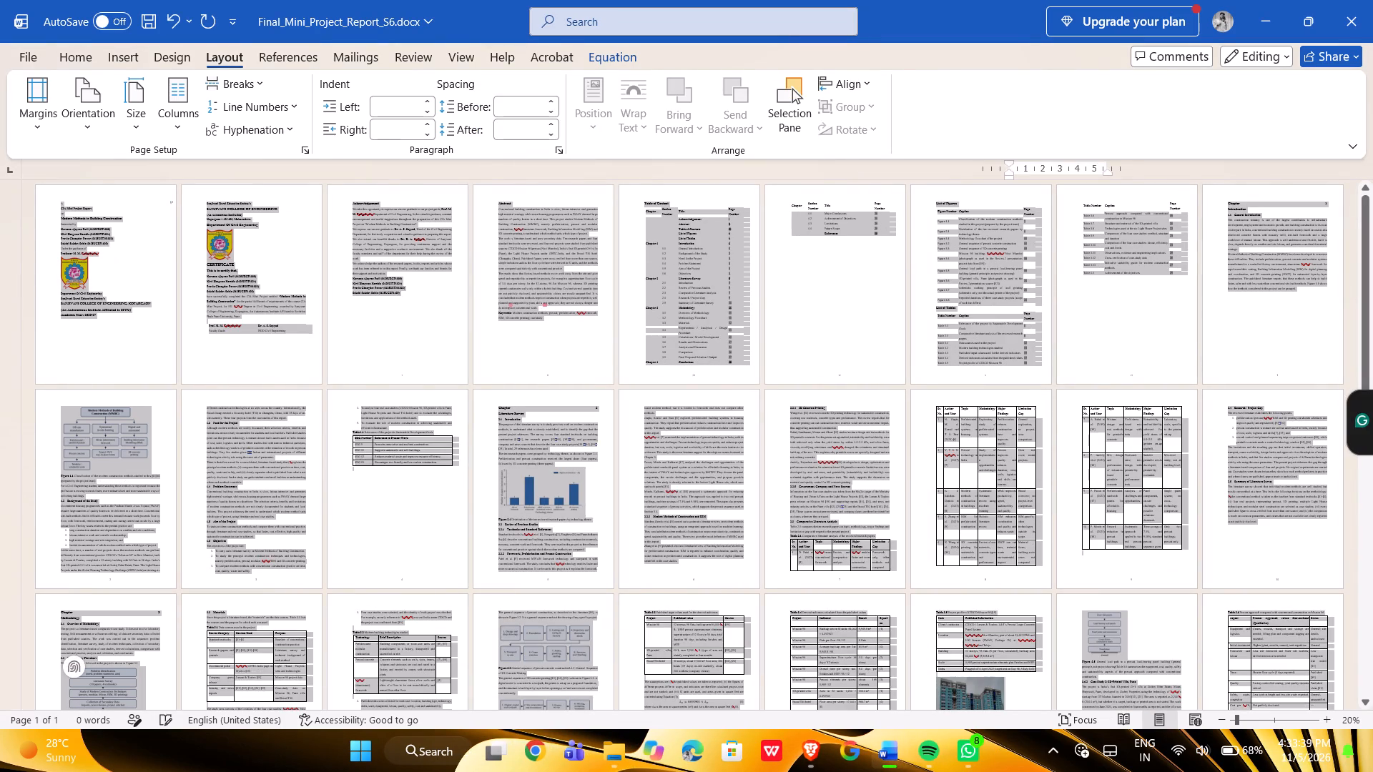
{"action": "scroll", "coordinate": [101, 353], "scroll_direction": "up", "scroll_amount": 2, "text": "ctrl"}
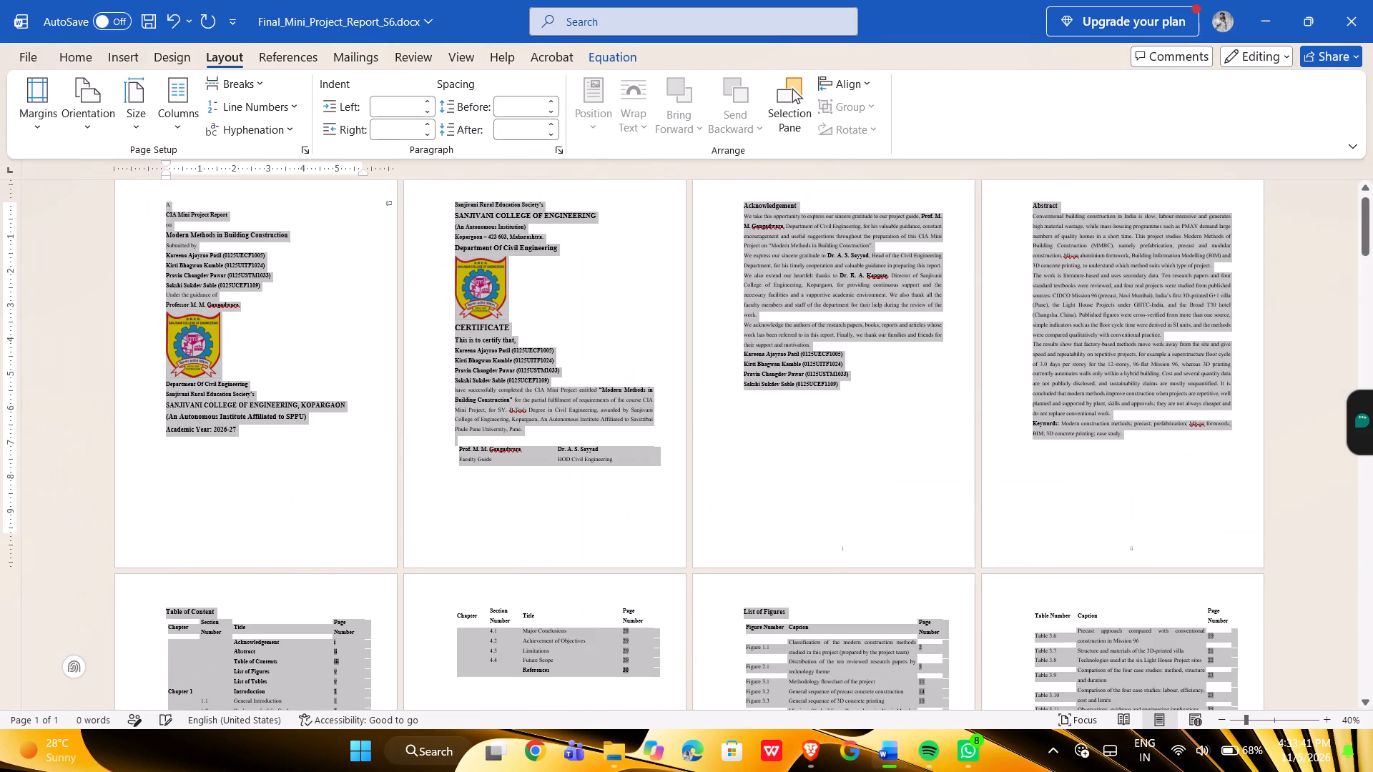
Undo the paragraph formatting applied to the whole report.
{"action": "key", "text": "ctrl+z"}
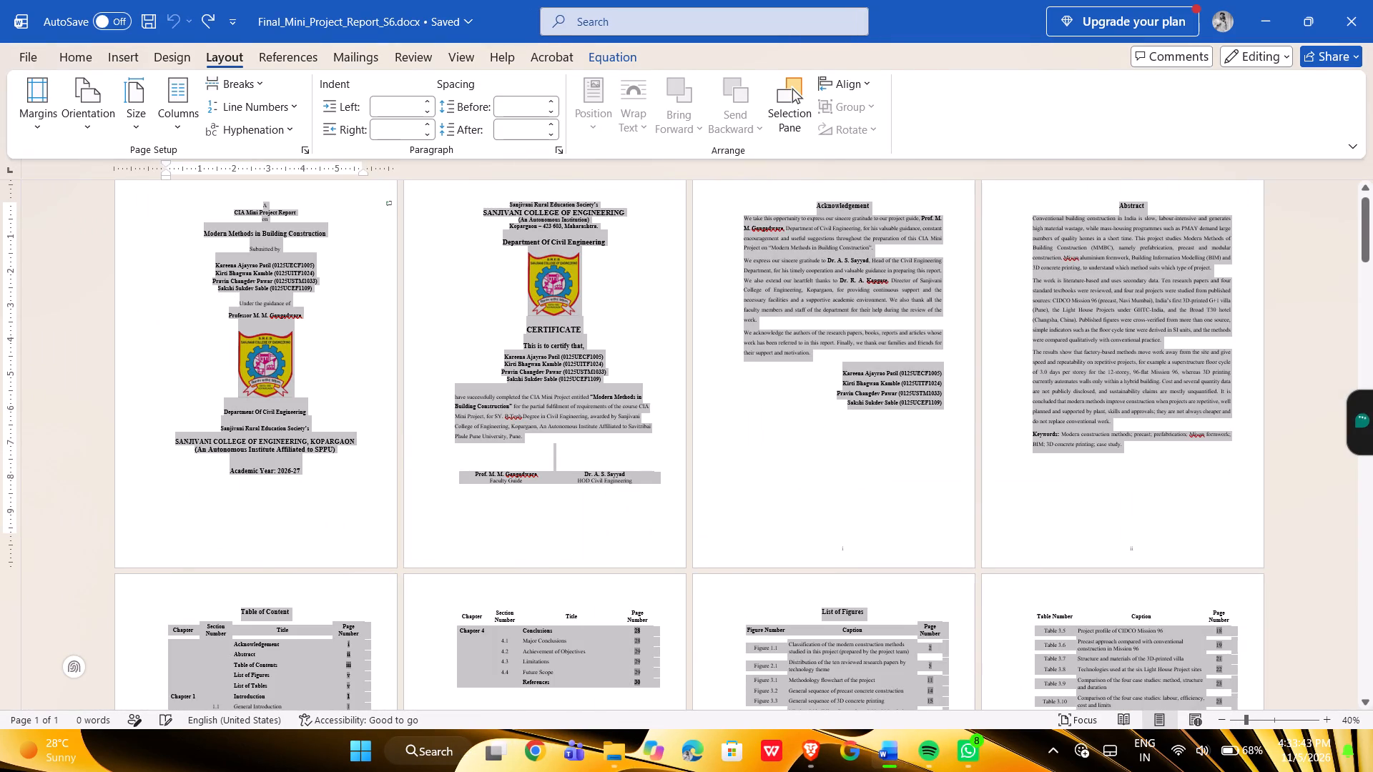
In the whole report's Paragraph settings, set spacing before and after to 0 and line spacing to 1.5 lines, keeping the existing alignment.
{"action": "right_click", "coordinate": [446, 330]}
{"action": "left_click", "coordinate": [533, 626]}
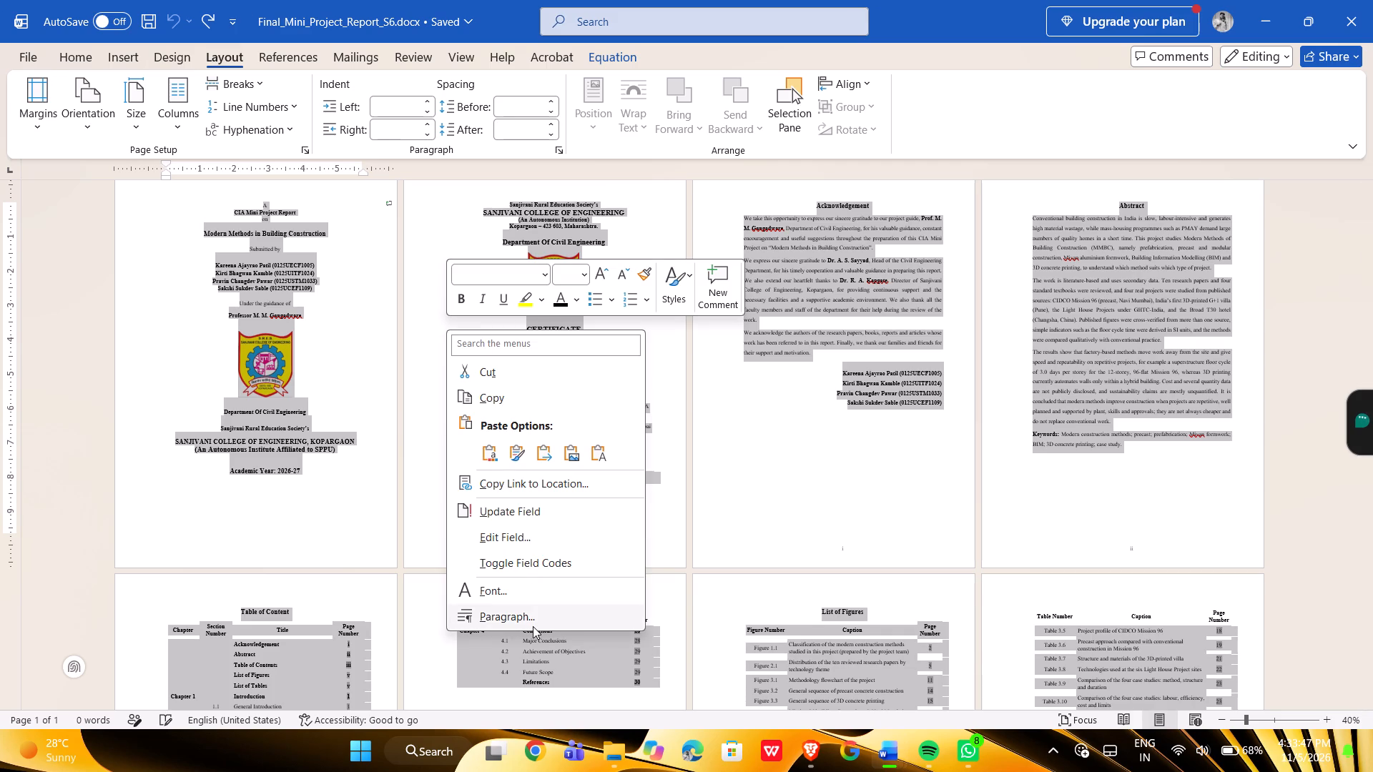
{"action": "left_click", "coordinate": [576, 379]}
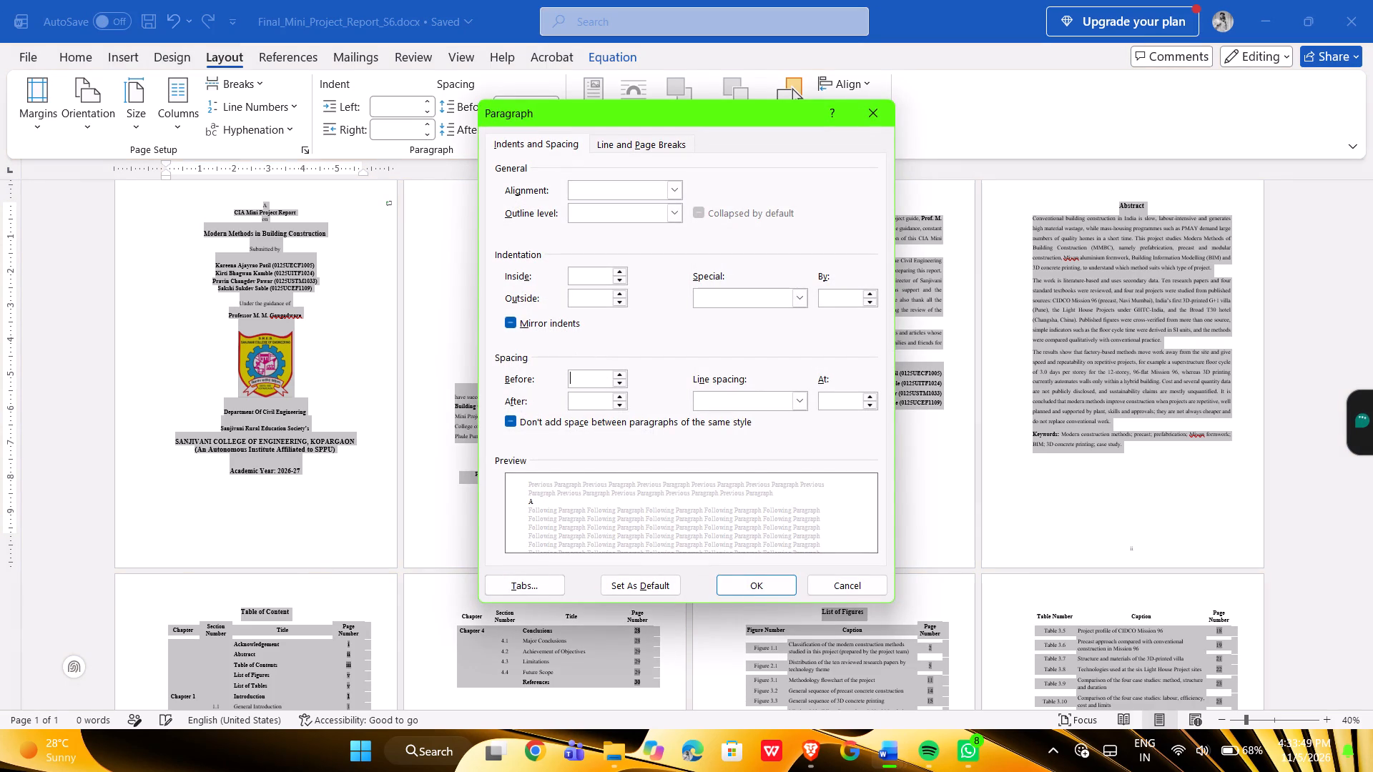
{"action": "key", "text": "0"}
{"action": "key", "text": "Down"}
{"action": "key", "text": "0"}
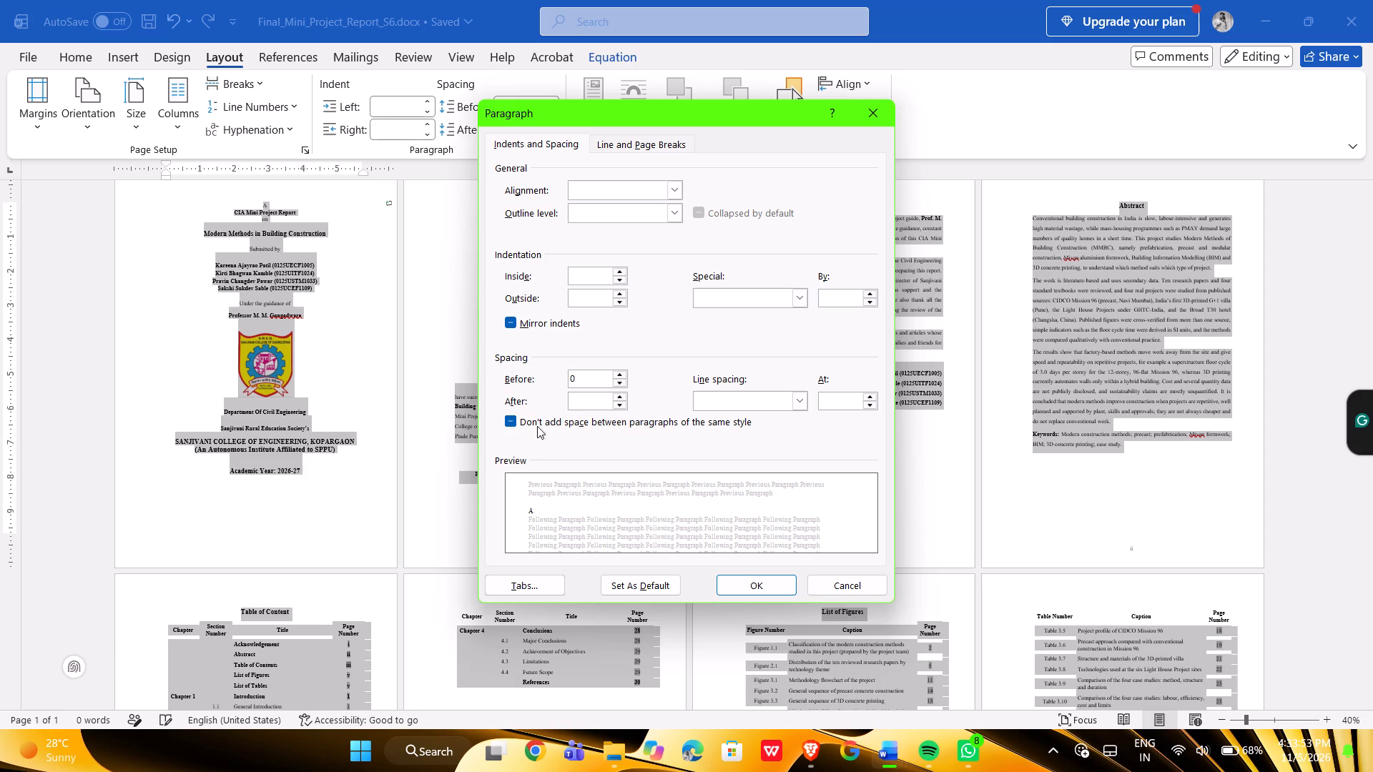
{"action": "left_click", "coordinate": [575, 405]}
{"action": "key", "text": "0"}
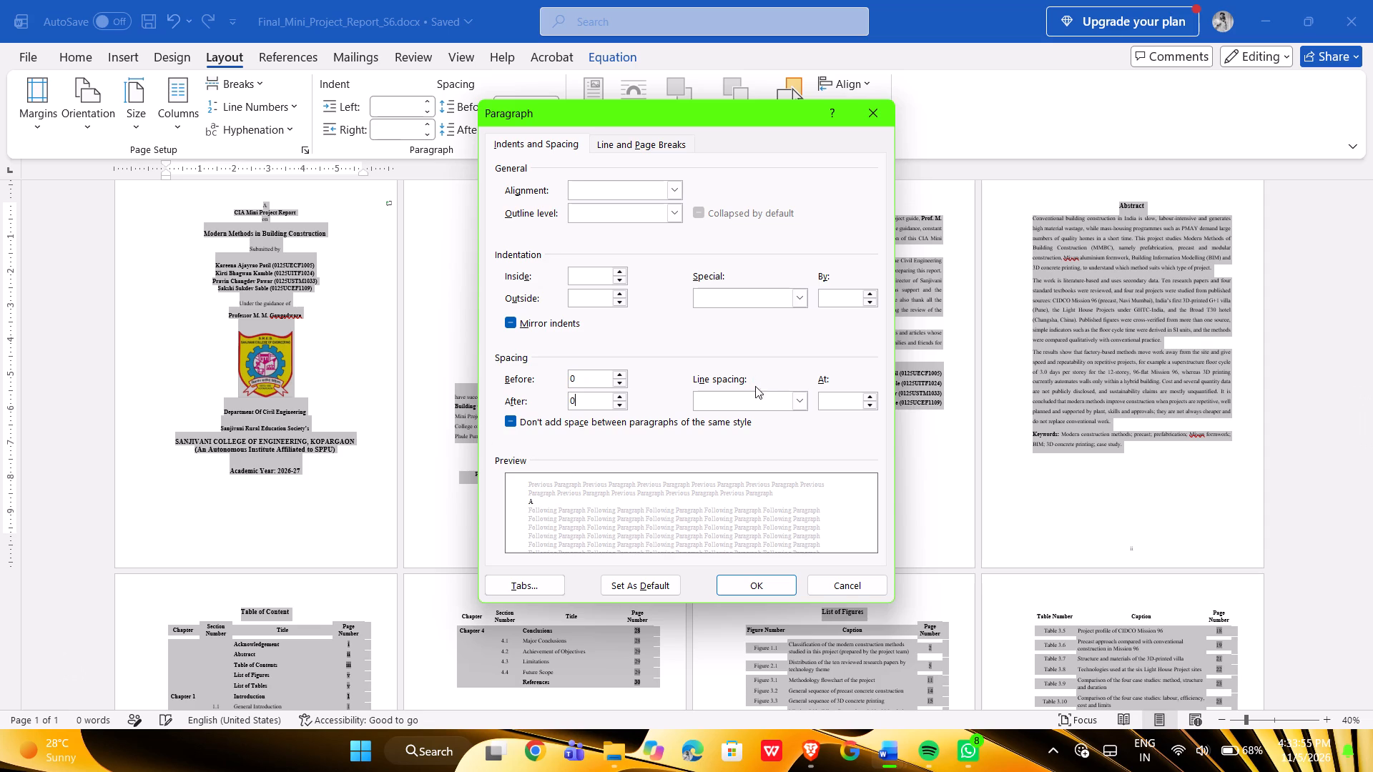
{"action": "left_click", "coordinate": [754, 402]}
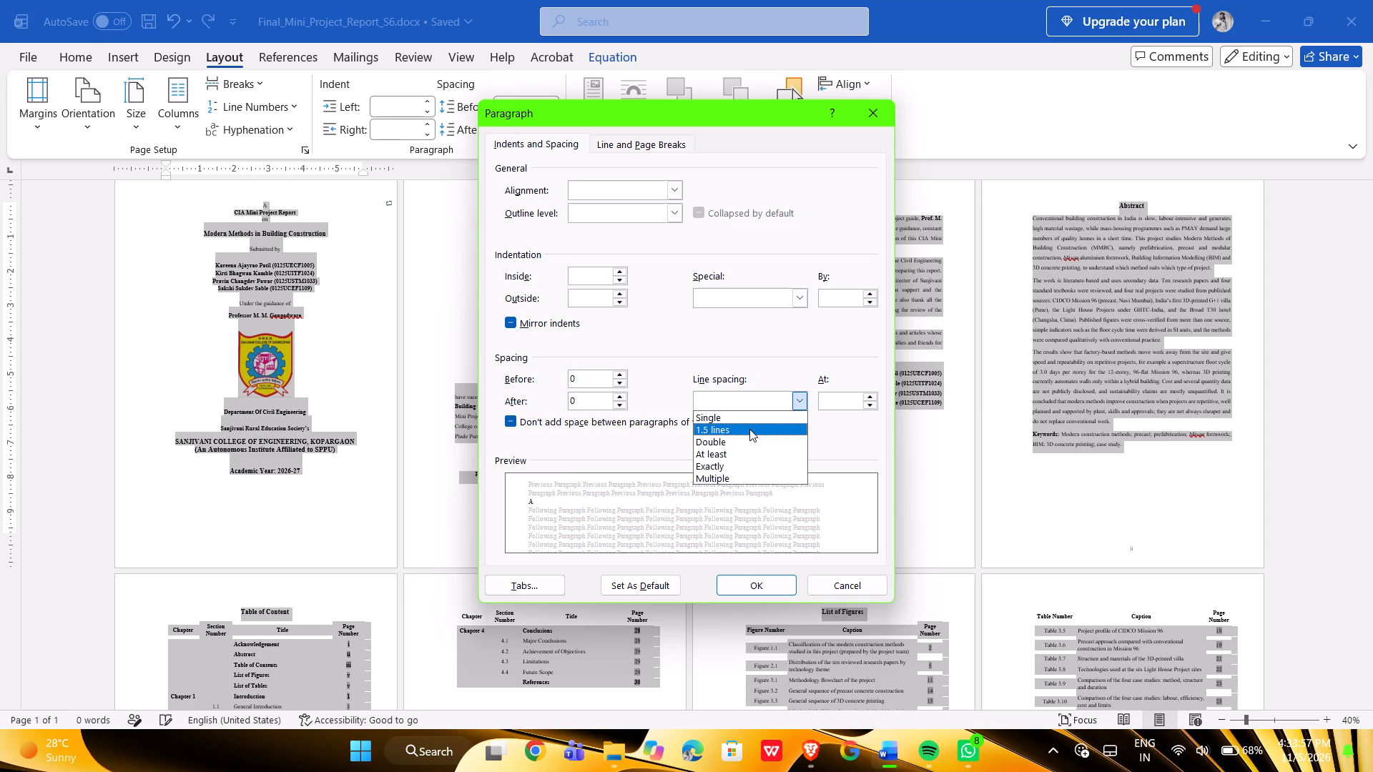
{"action": "left_click", "coordinate": [749, 429]}
{"action": "left_click", "coordinate": [749, 584]}
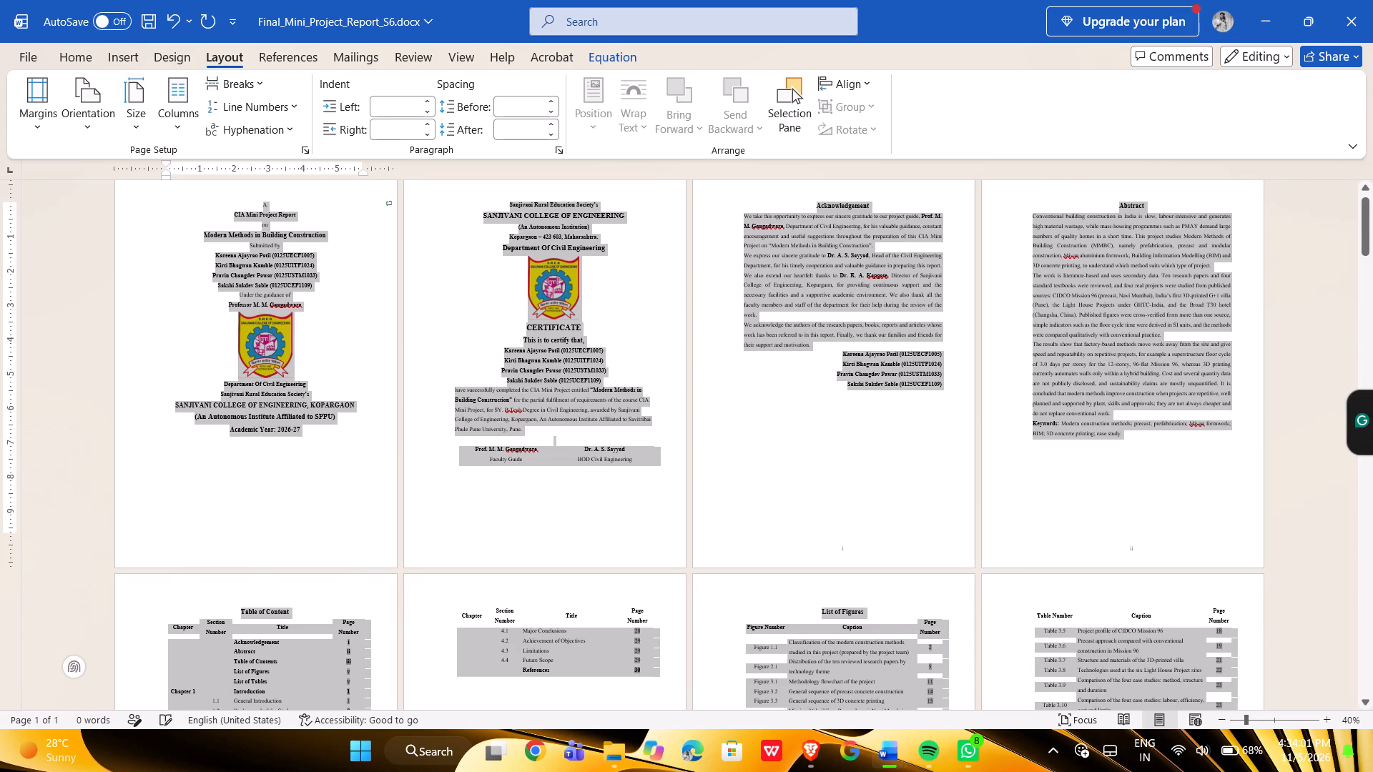
Set the font size of the cover page title "Modern Methods in Building Construction" to 16.
{"action": "scroll", "coordinate": [239, 530], "scroll_direction": "up", "scroll_amount": 1}
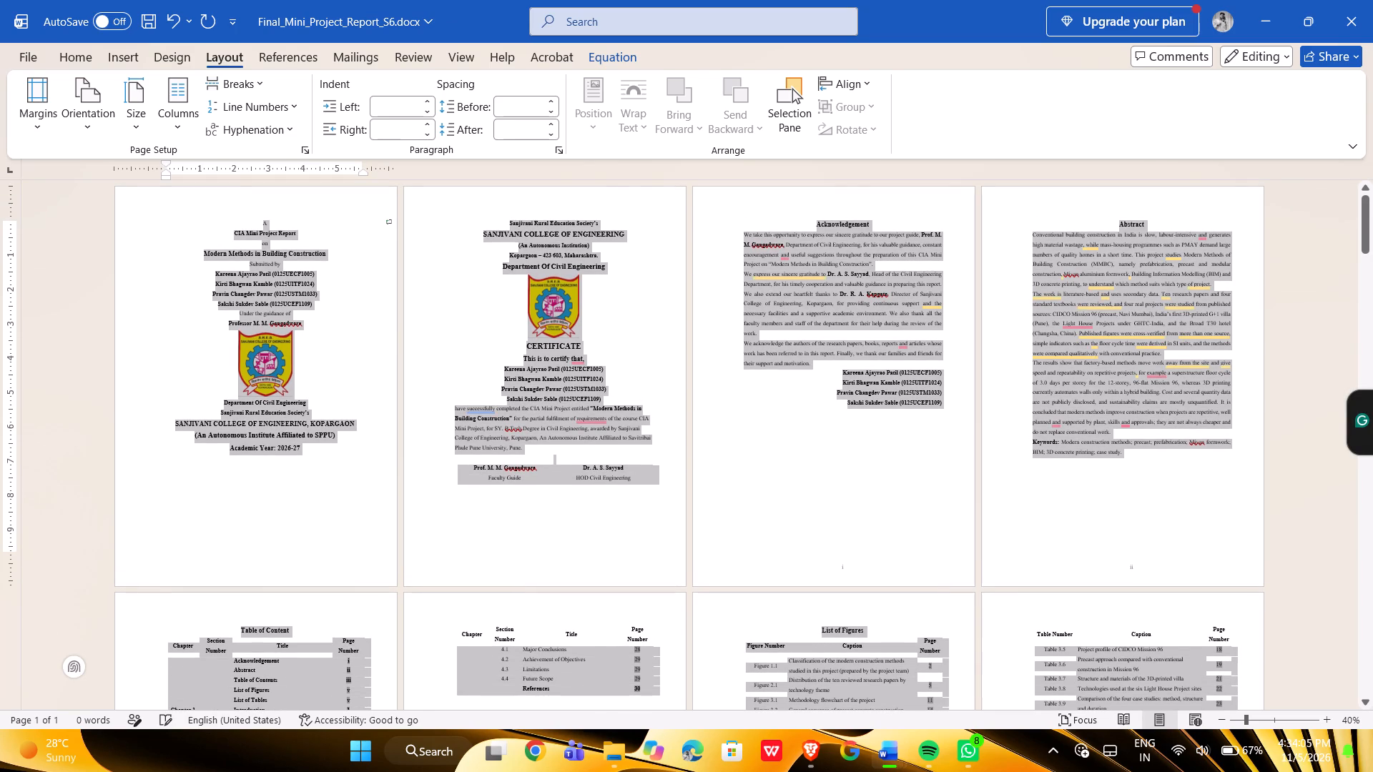
{"action": "scroll", "coordinate": [187, 481], "scroll_direction": "up", "scroll_amount": 6, "text": "ctrl"}
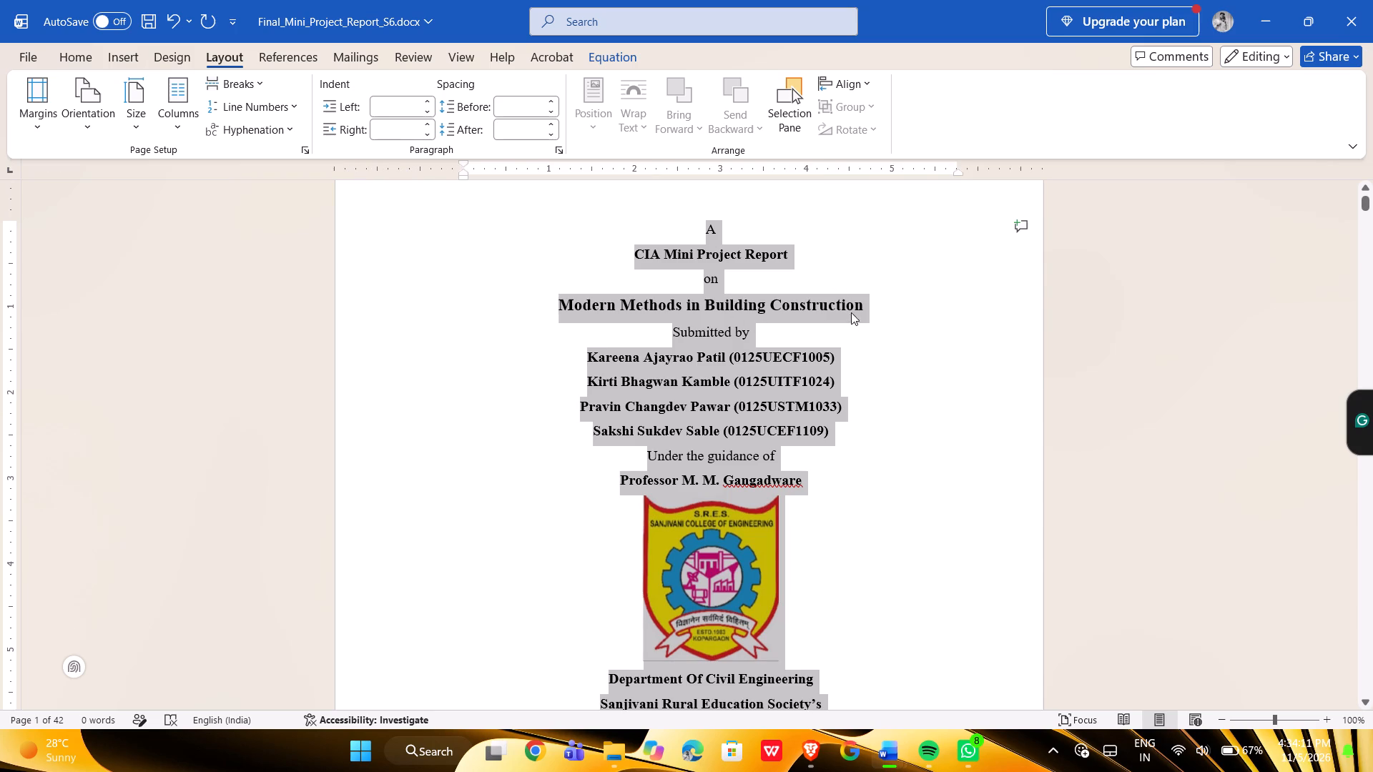
{"action": "left_click", "coordinate": [848, 302]}
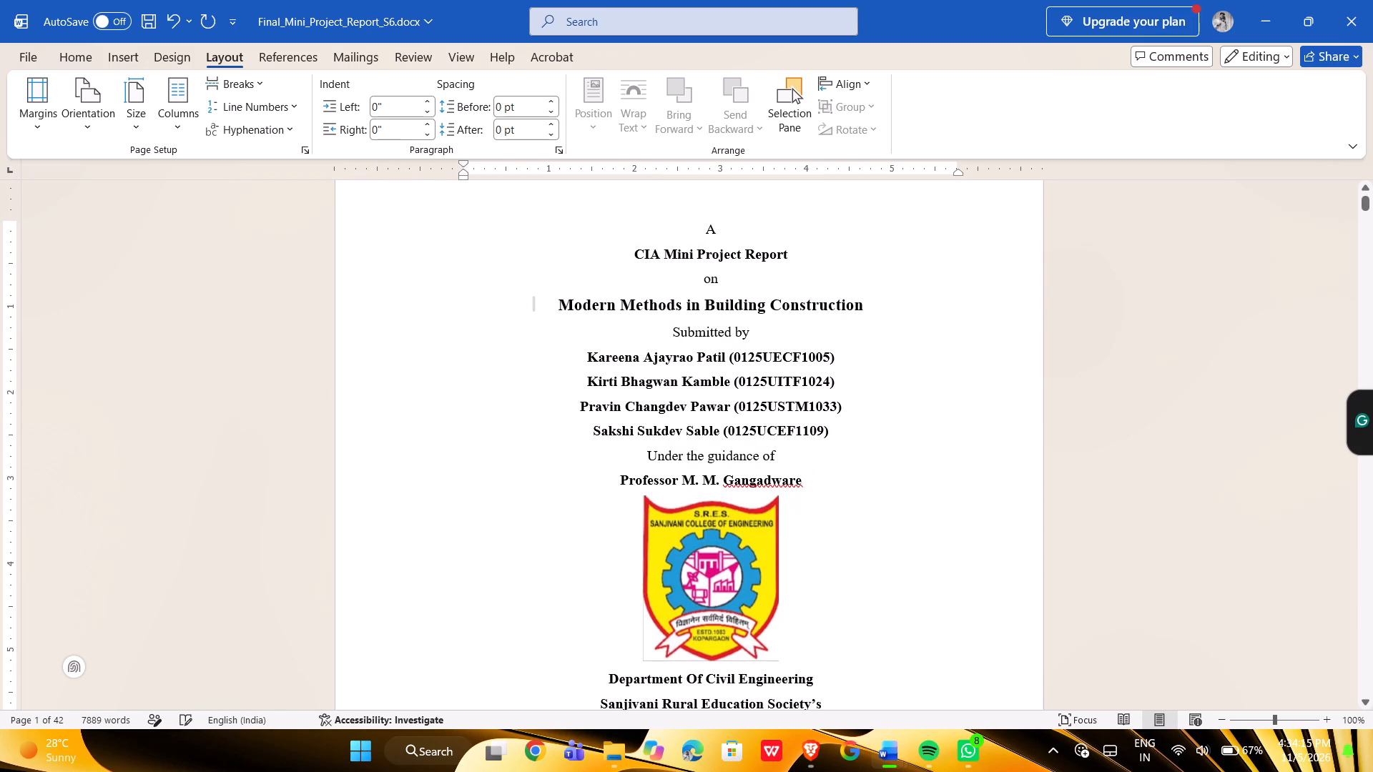
{"action": "left_click_drag", "start_coordinate": [556, 299], "coordinate": [905, 304]}
{"action": "left_click", "coordinate": [1041, 249]}
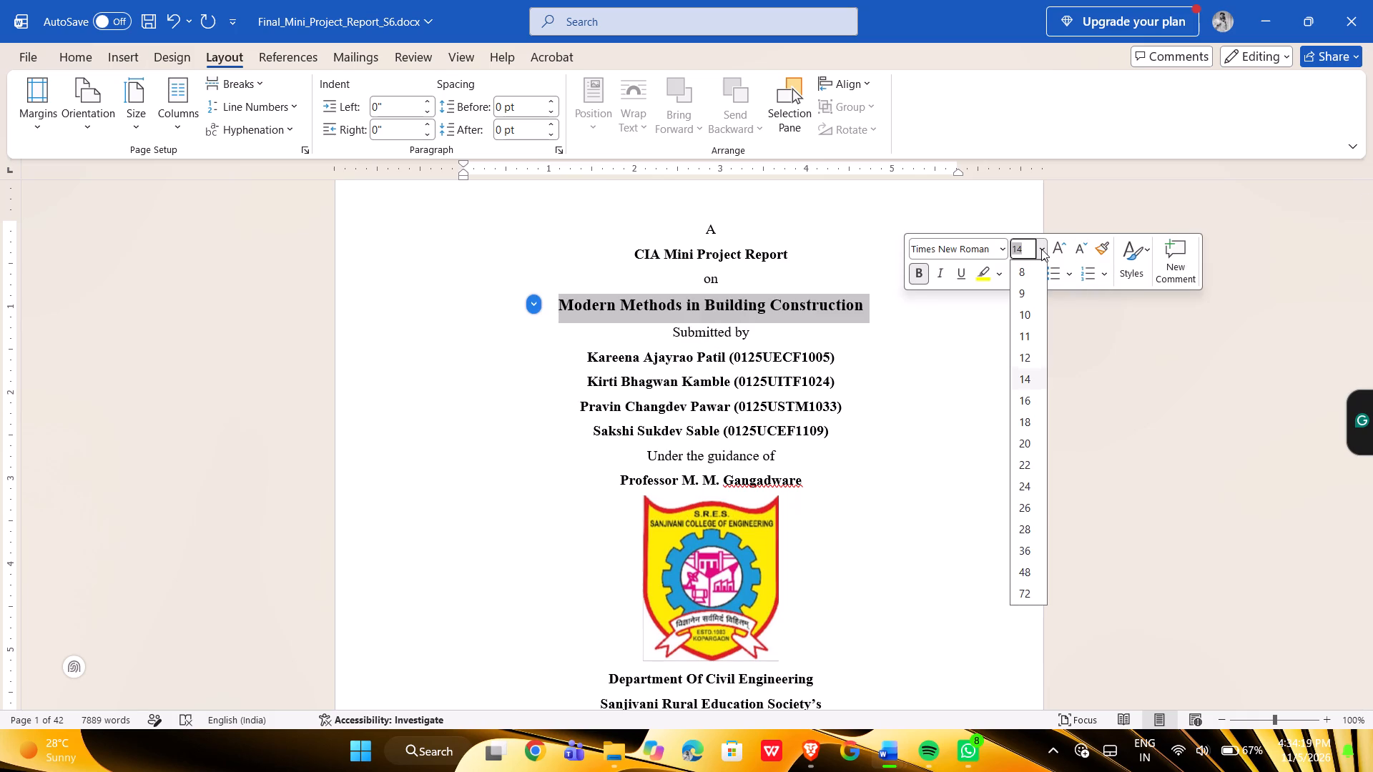
{"action": "left_click", "coordinate": [1025, 402]}
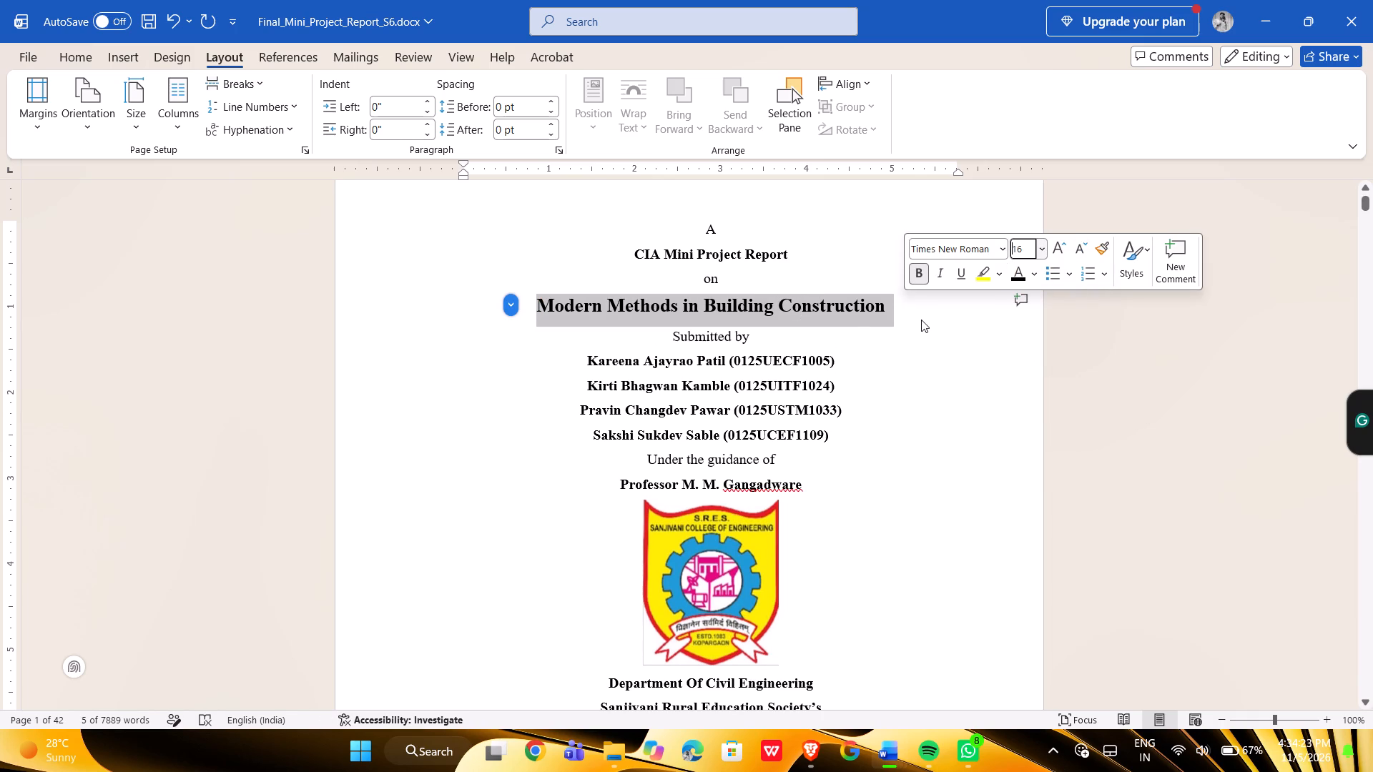
Insert a blank line after the cover page title, after the last student's name and after the guide's name.
{"action": "left_click", "coordinate": [897, 307]}
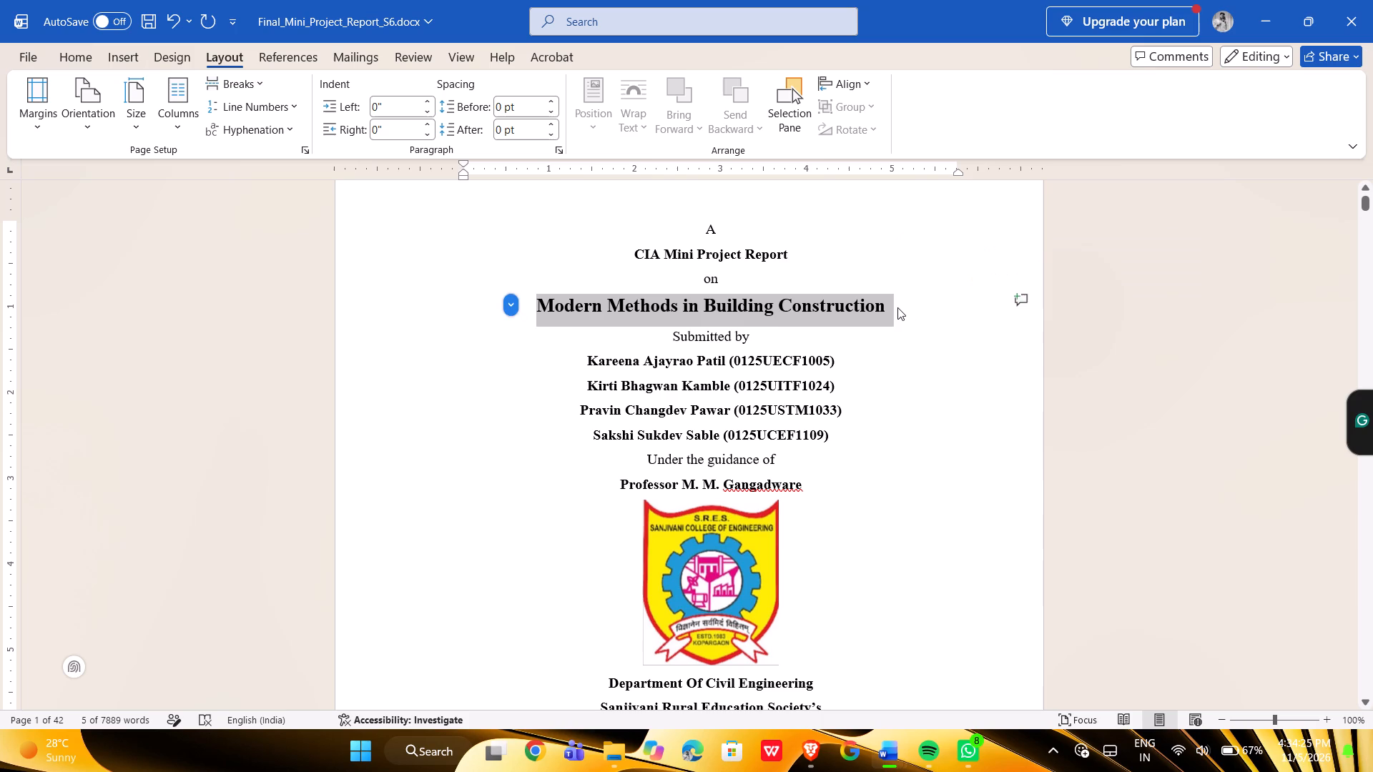
{"action": "key", "text": "Return"}
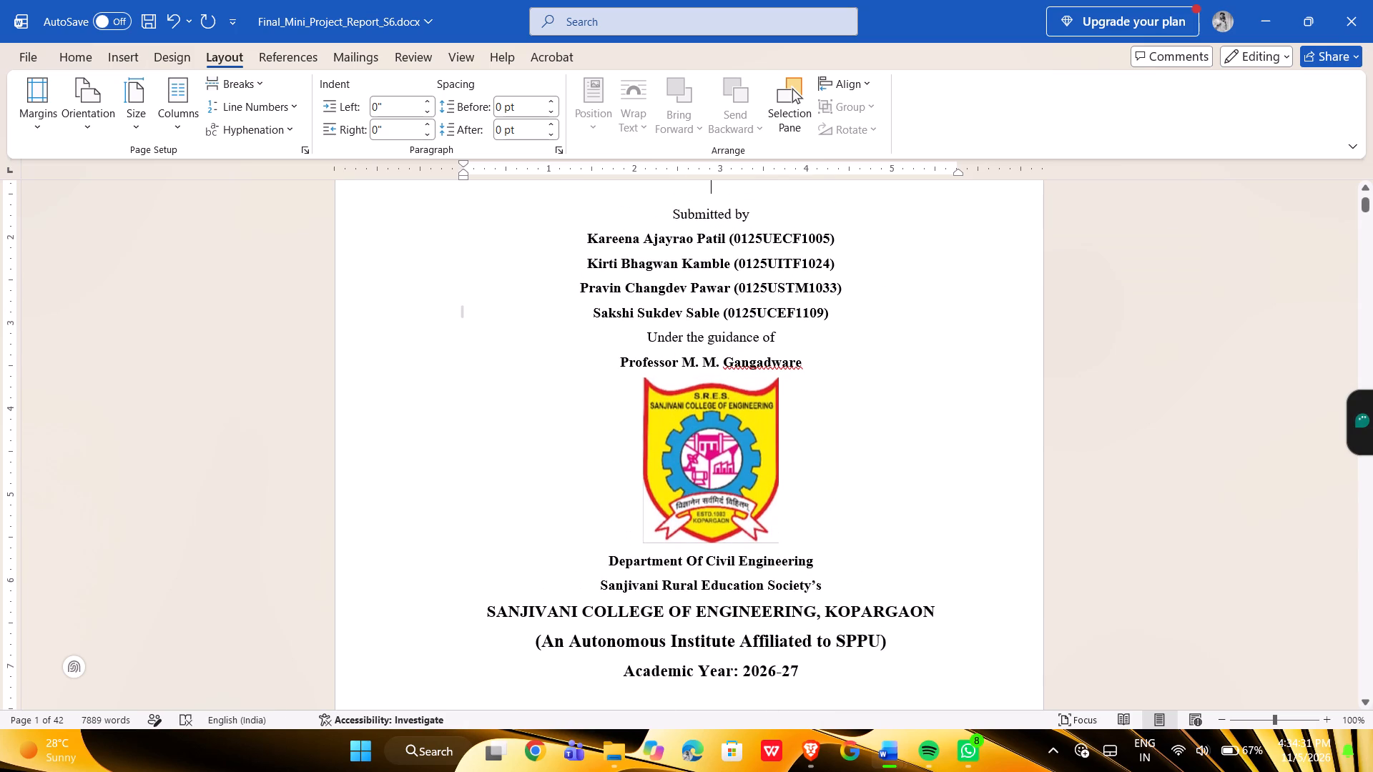
{"action": "left_click", "coordinate": [847, 314]}
{"action": "key", "text": "Return"}
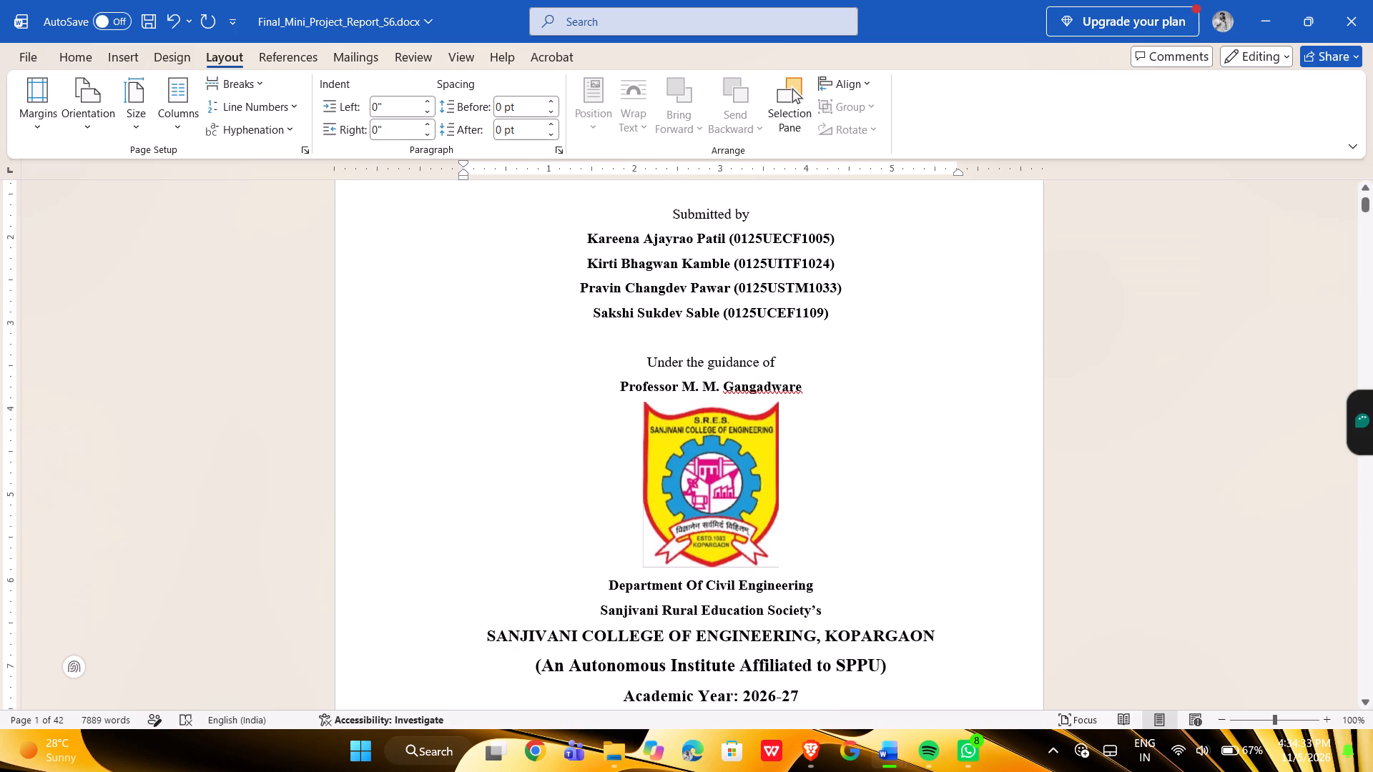
{"action": "left_click", "coordinate": [822, 385]}
{"action": "key", "text": "Return"}
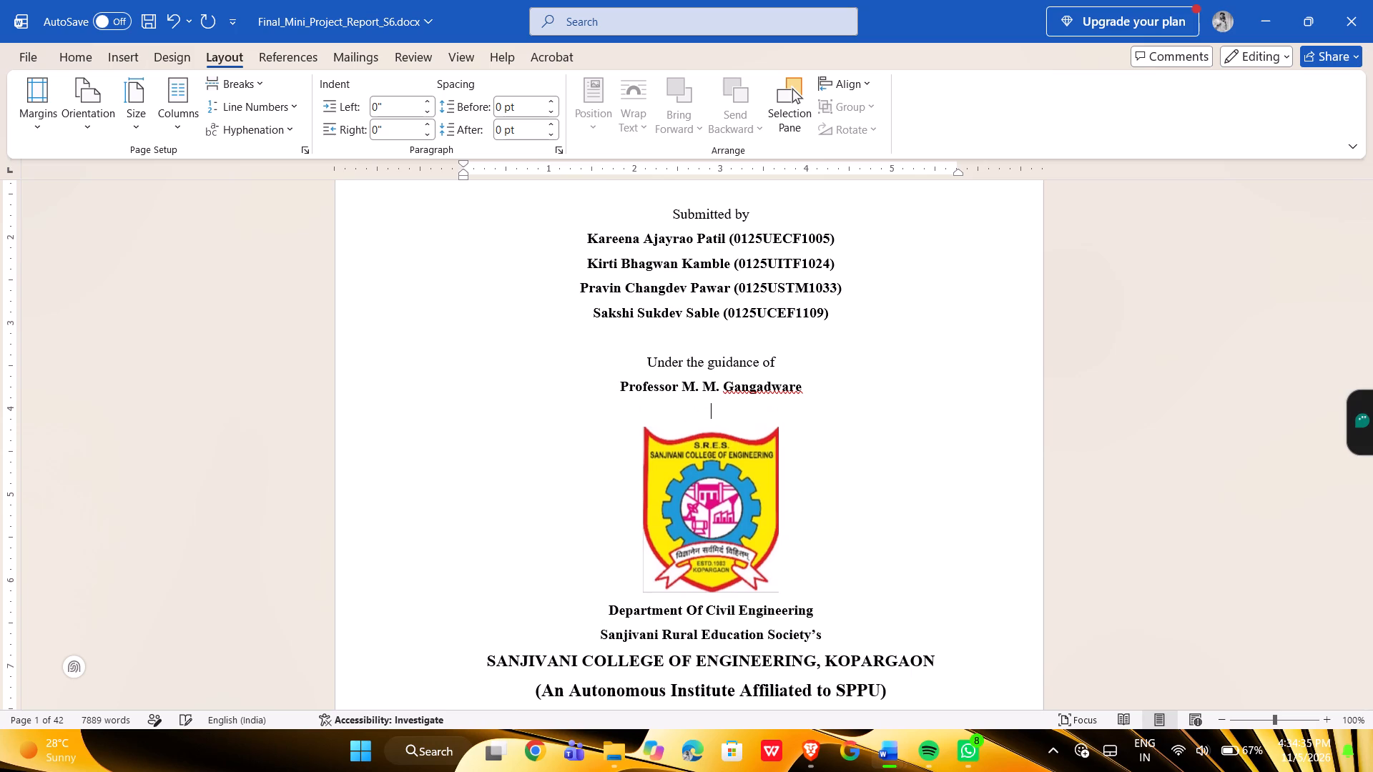
Shorten the guide's title on the cover page from "Professor" to "Prof.".
{"action": "left_click", "coordinate": [675, 387]}
{"action": "key", "text": "BackSpace"}
{"action": "key", "text": "BackSpace"}
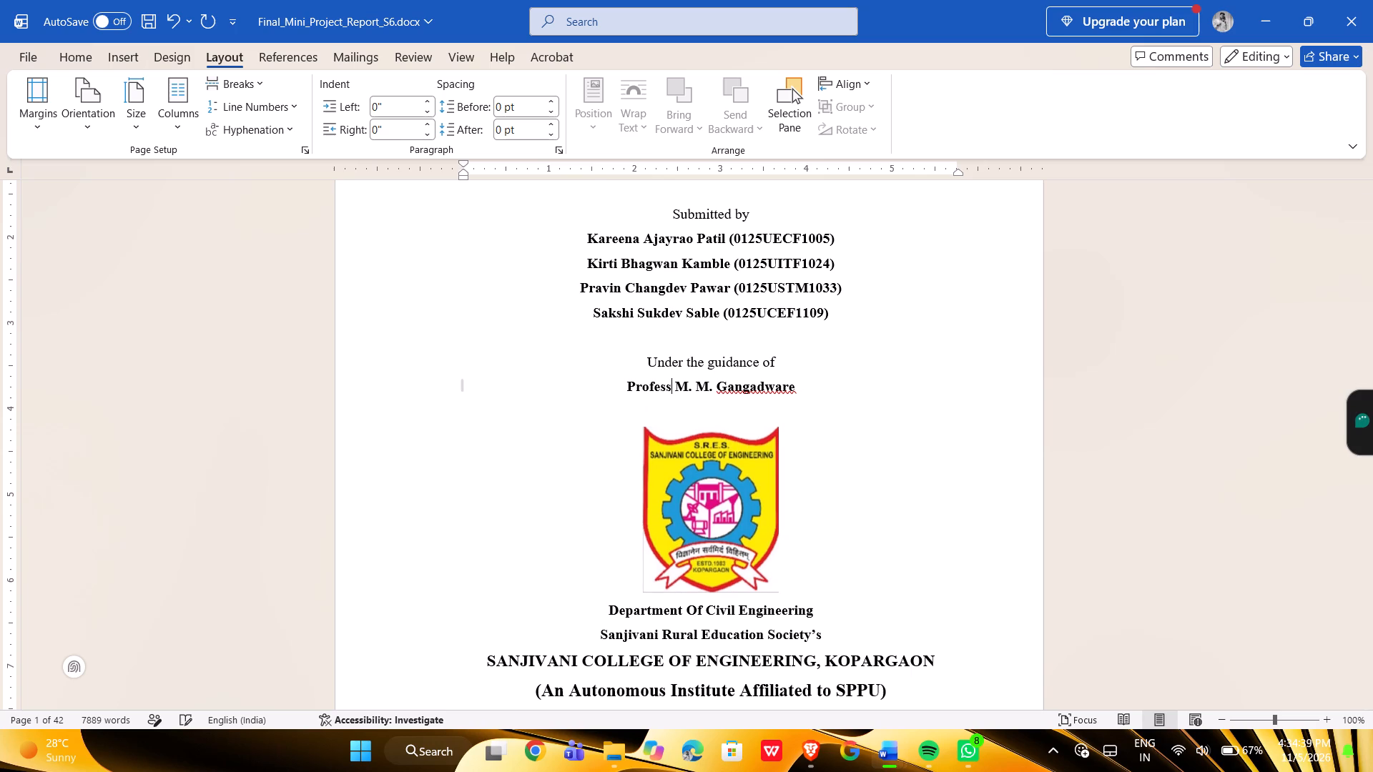
{"action": "key", "text": "BackSpace"}
{"action": "key", "text": "BackSpace"}
{"action": "key", "text": "BackSpace"}
{"action": "key", "text": "period"}
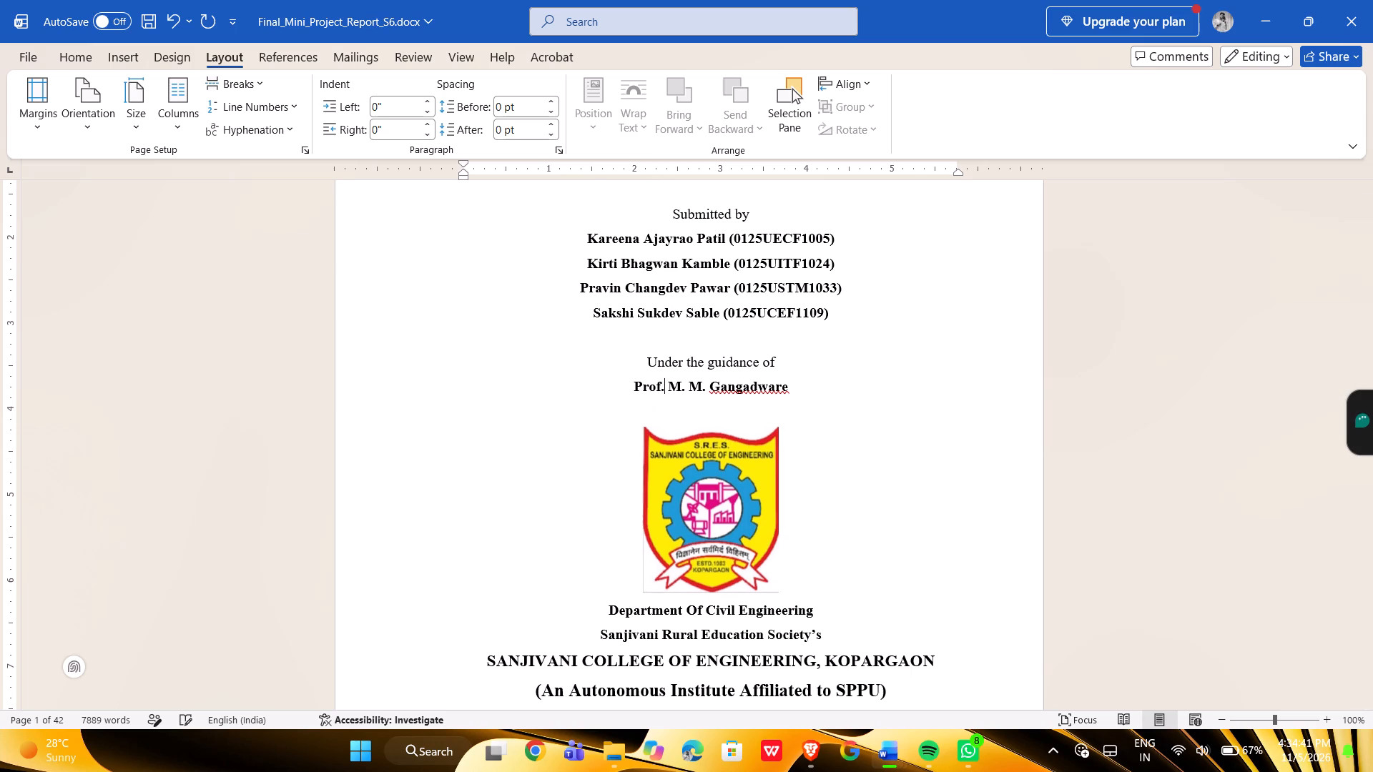
Insert a blank line between the college logo and "Department Of Civil Engineering" on the cover page.
{"action": "scroll", "coordinate": [753, 452], "scroll_direction": "down", "scroll_amount": 1}
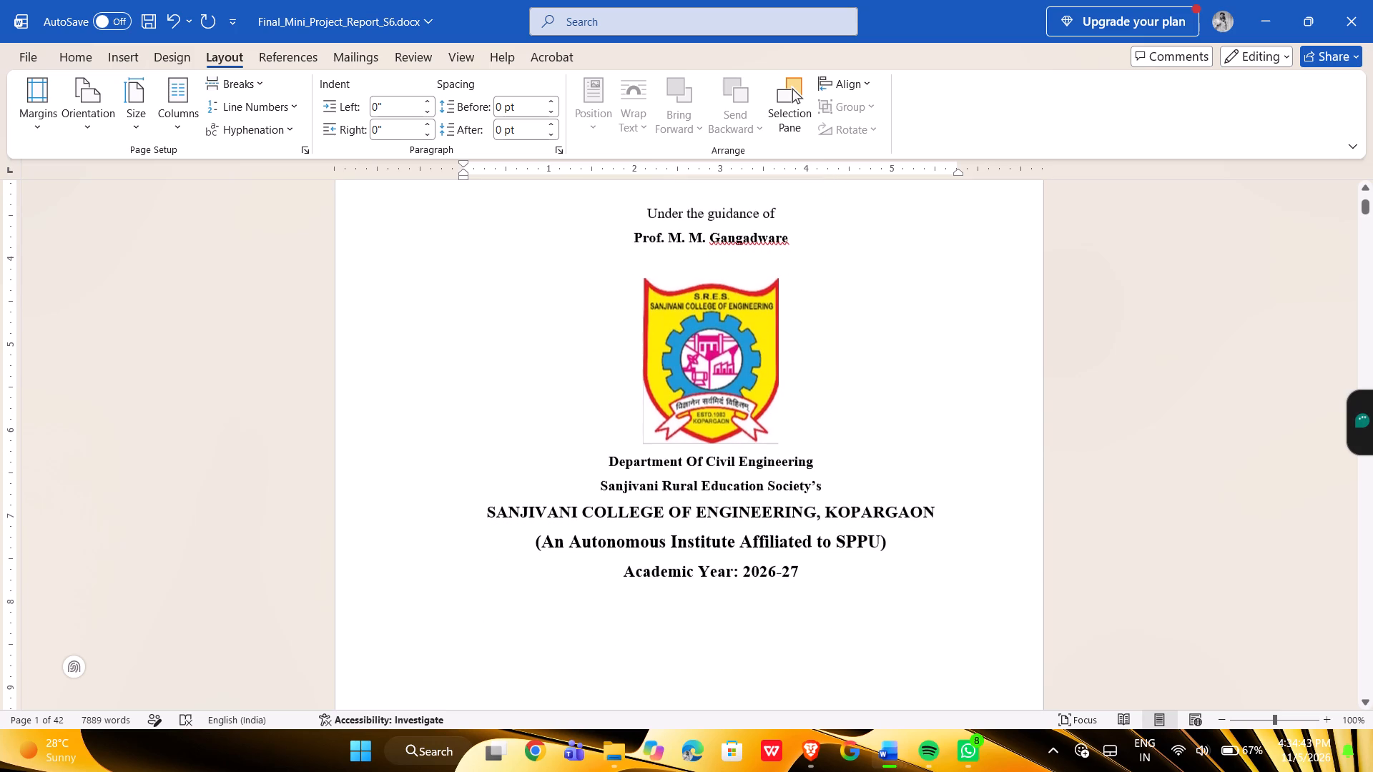
{"action": "scroll", "coordinate": [753, 452], "scroll_direction": "down", "scroll_amount": 3}
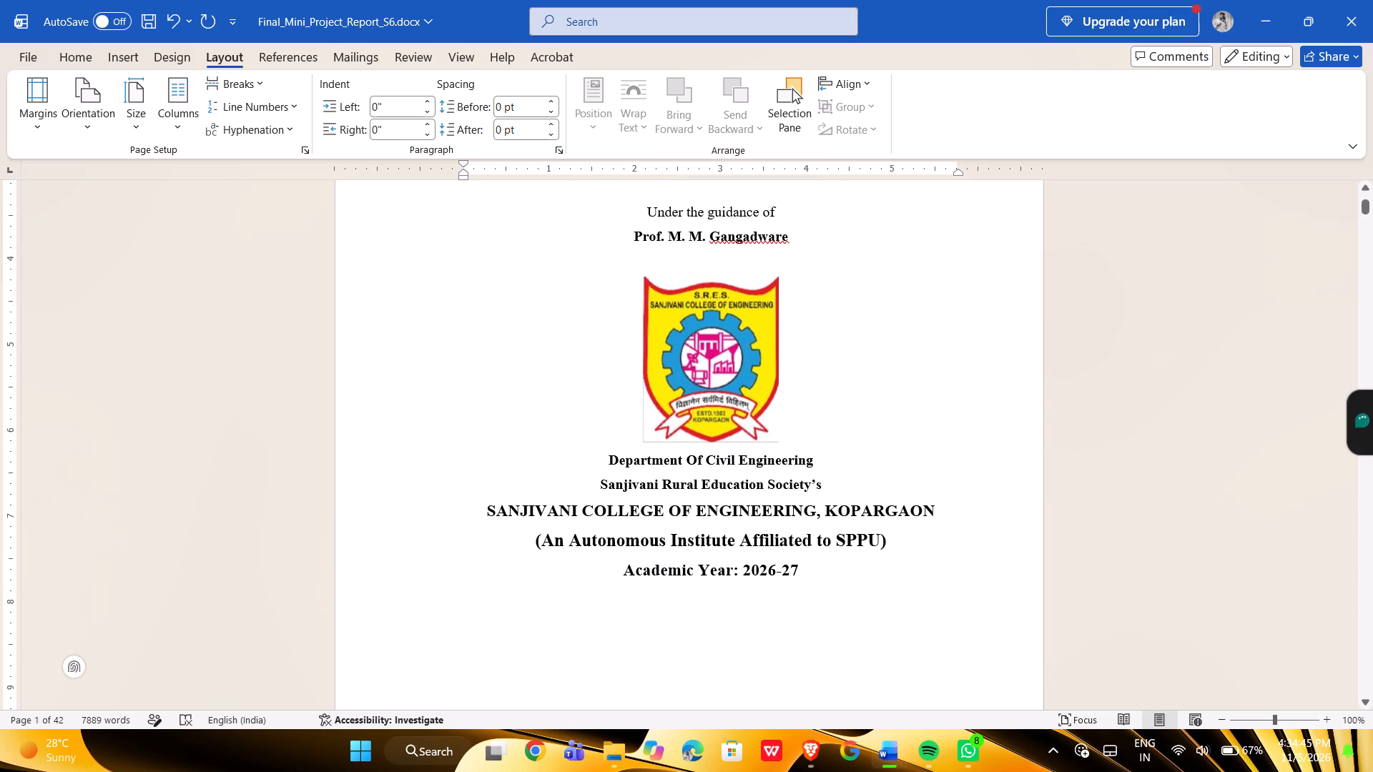
{"action": "left_click", "coordinate": [807, 442]}
{"action": "key", "text": "Return"}
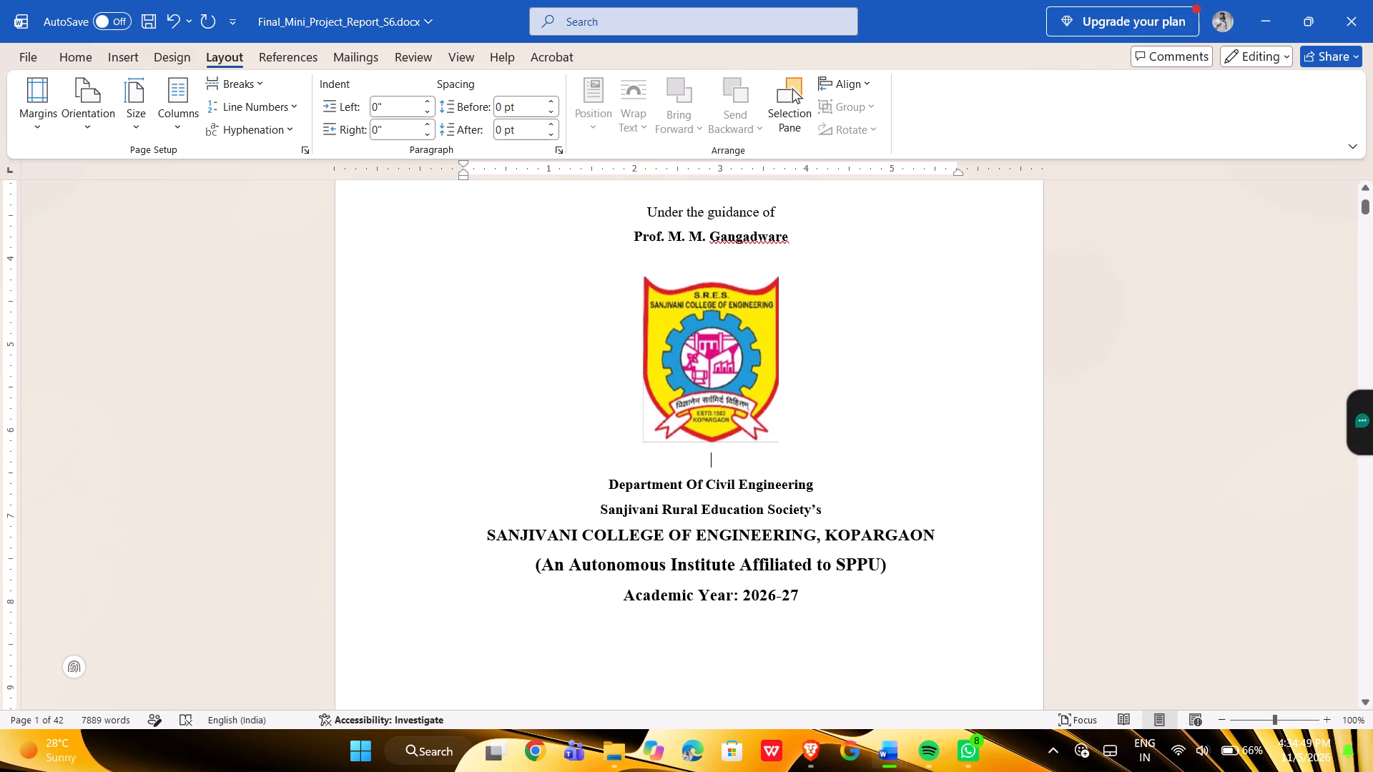
Examine the cover page's spacing and layout from the top heading down to the academic year and the page's end.
{"action": "scroll", "coordinate": [826, 478], "scroll_direction": "up", "scroll_amount": 2}
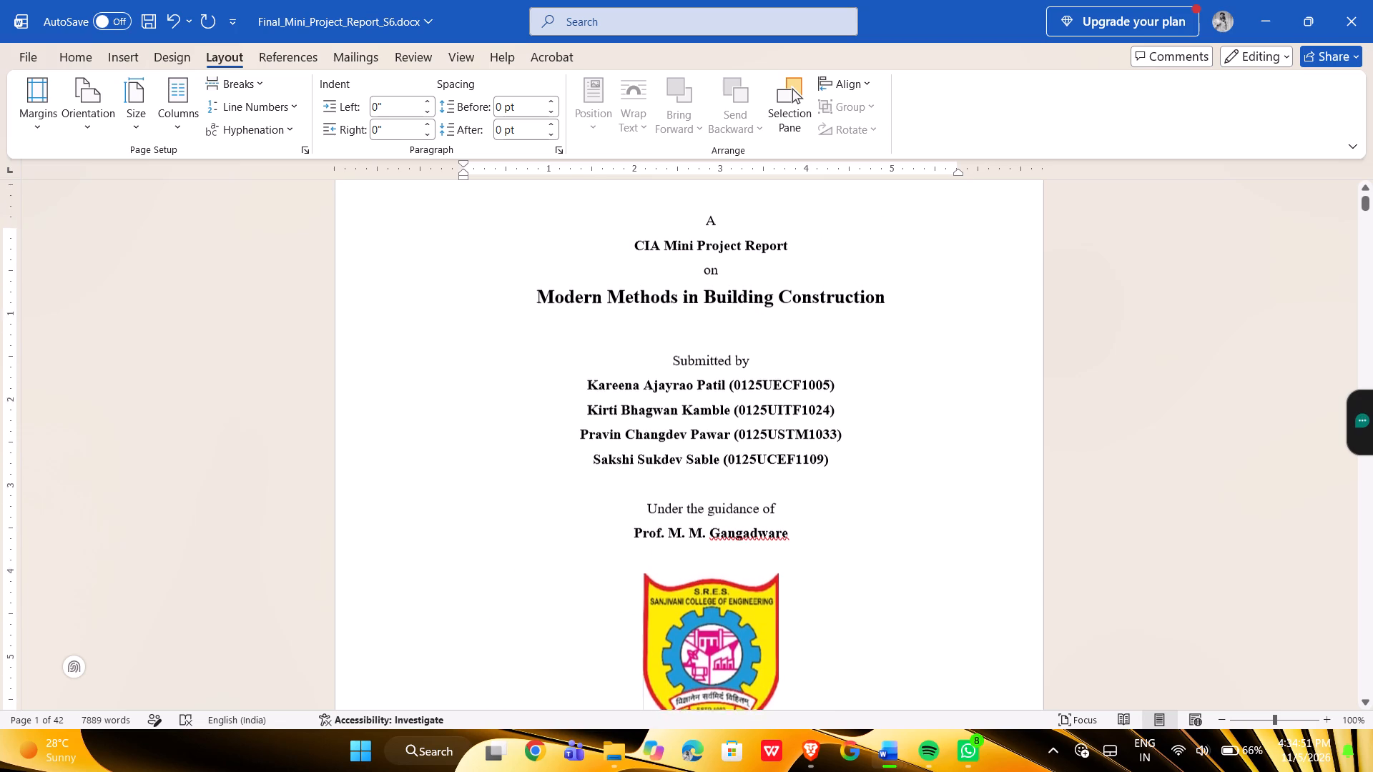
{"action": "scroll", "coordinate": [826, 478], "scroll_direction": "up", "scroll_amount": 1}
{"action": "scroll", "coordinate": [826, 478], "scroll_direction": "down", "scroll_amount": 3}
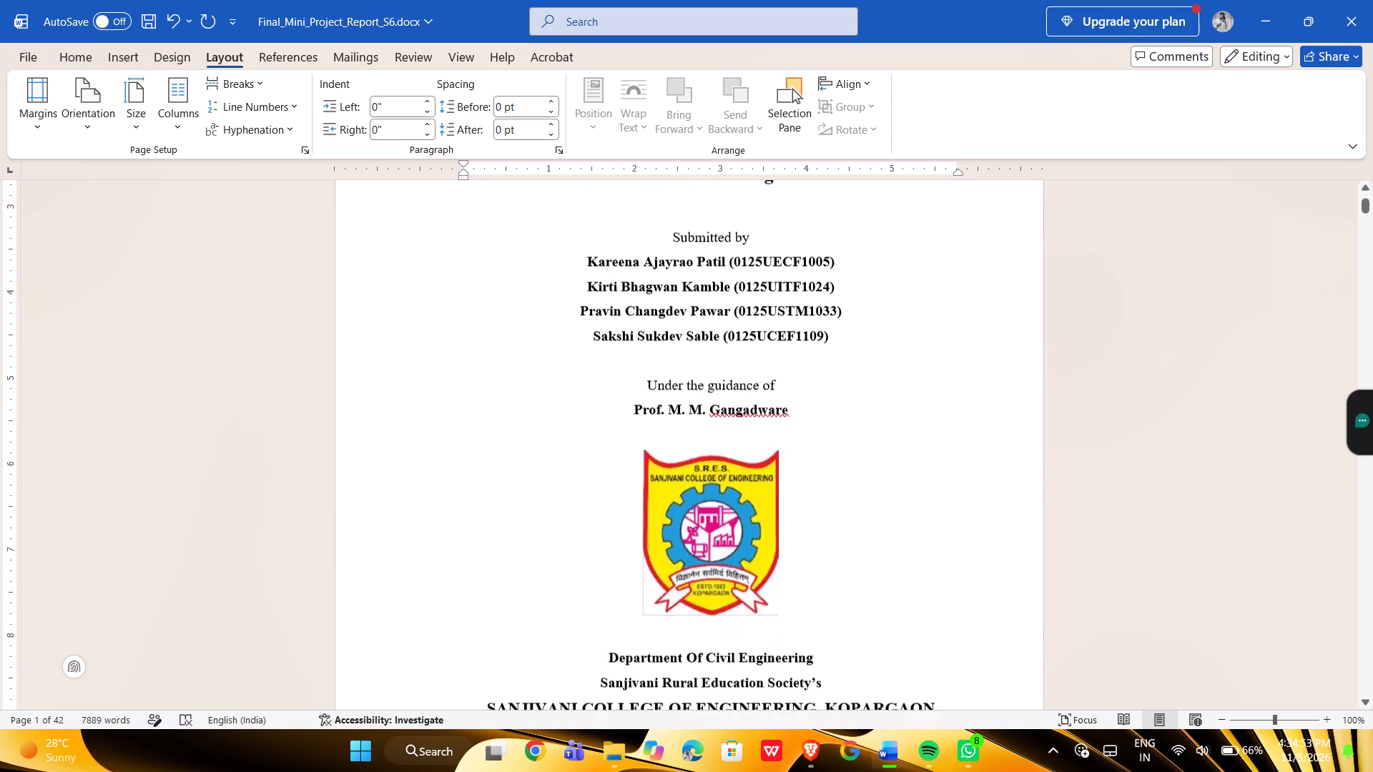
{"action": "scroll", "coordinate": [826, 478], "scroll_direction": "down", "scroll_amount": 2}
{"action": "scroll", "coordinate": [826, 478], "scroll_direction": "up", "scroll_amount": 3}
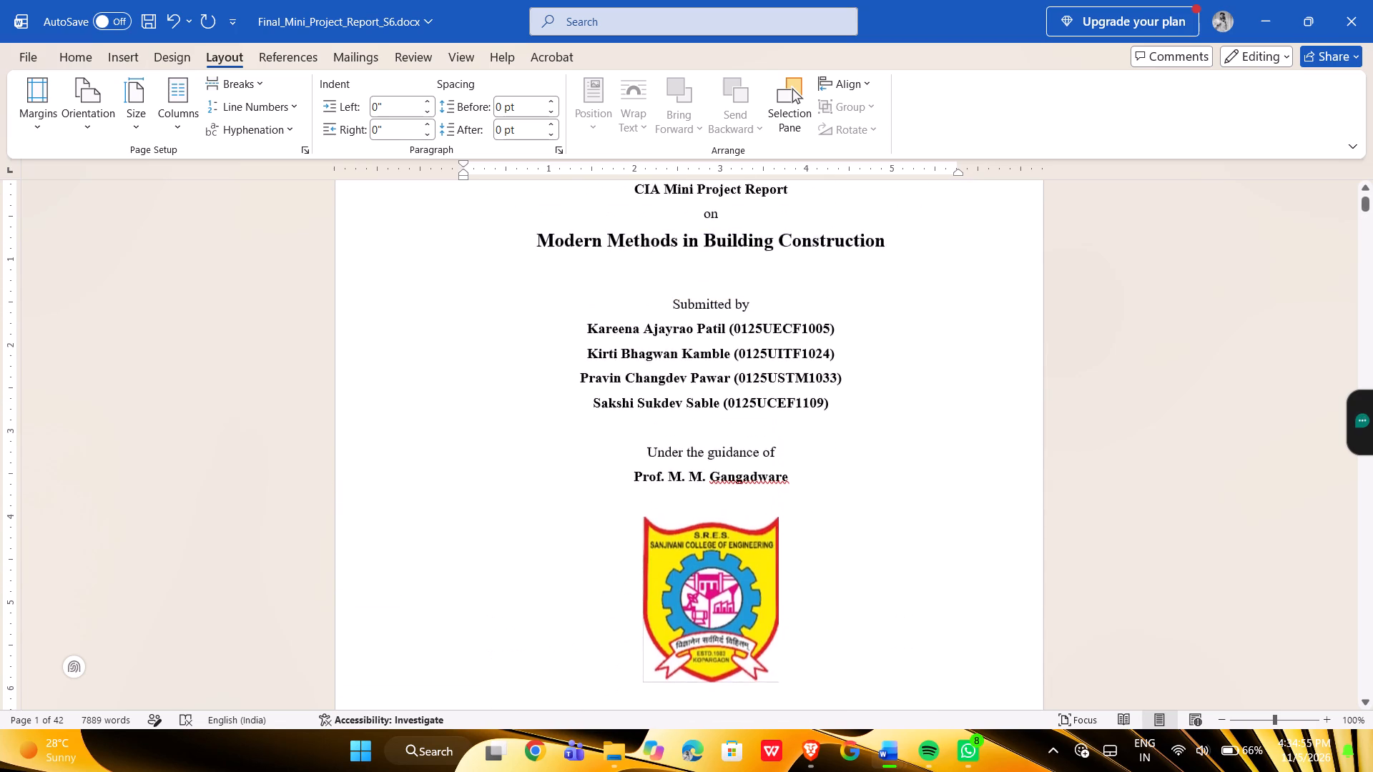
{"action": "scroll", "coordinate": [826, 478], "scroll_direction": "up", "scroll_amount": 1}
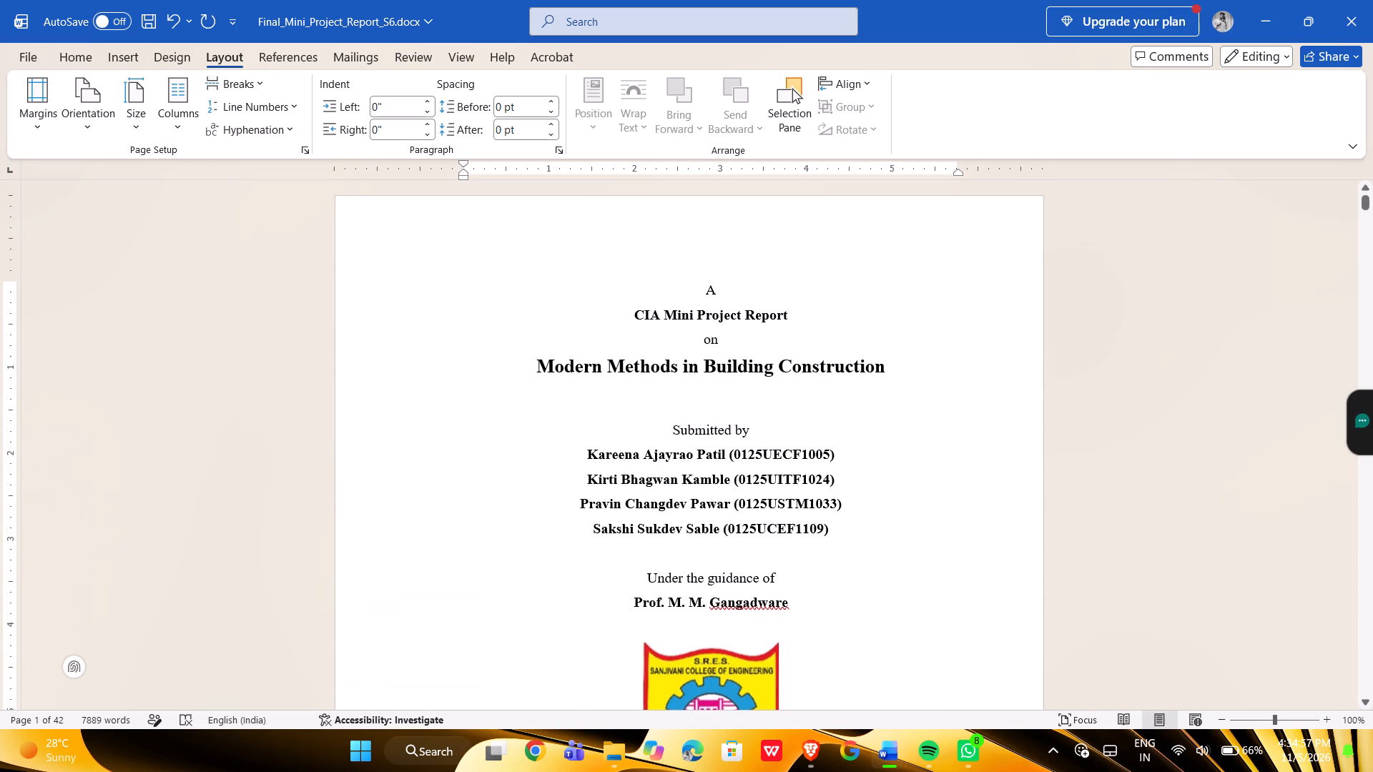
{"action": "scroll", "coordinate": [826, 478], "scroll_direction": "left", "scroll_amount": 1}
{"action": "scroll", "coordinate": [826, 478], "scroll_direction": "right", "scroll_amount": 1}
{"action": "scroll", "coordinate": [826, 478], "scroll_direction": "down", "scroll_amount": 1}
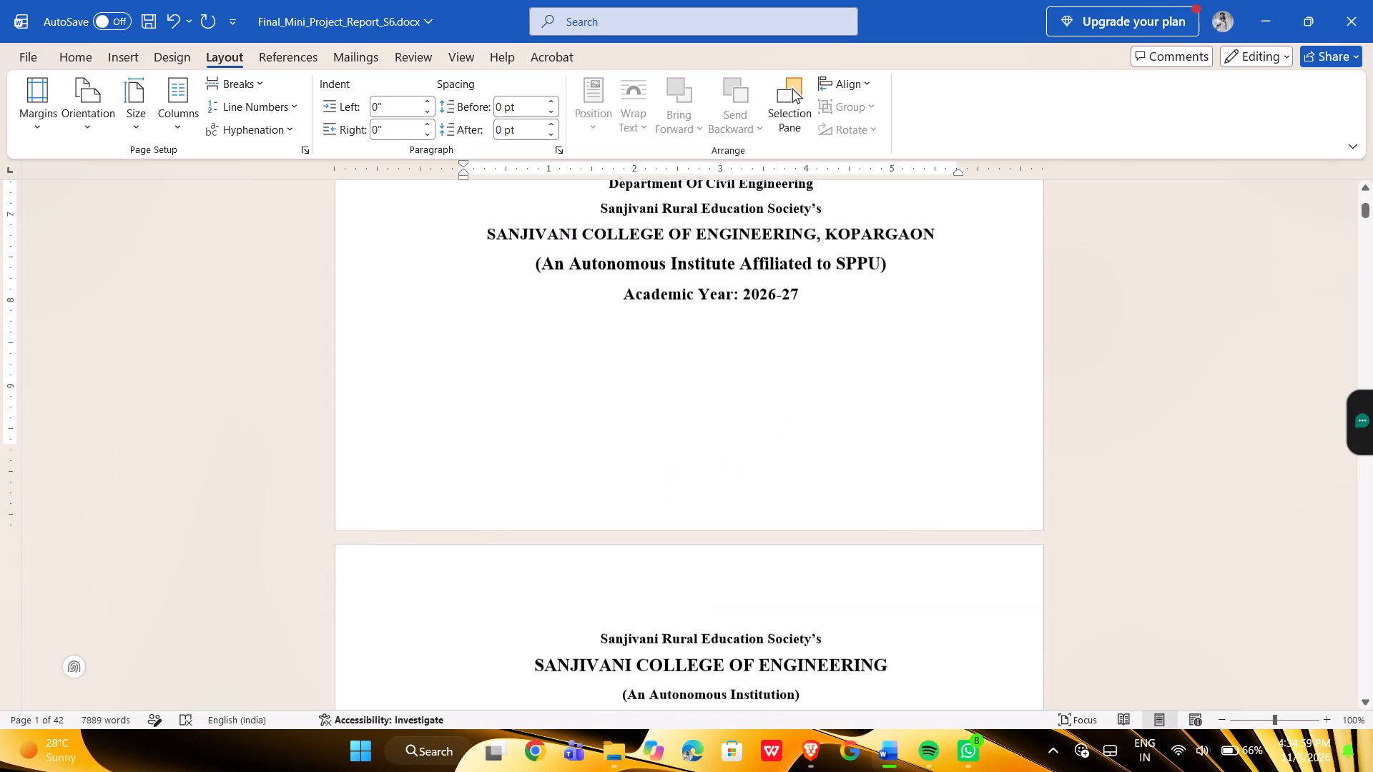
{"action": "scroll", "coordinate": [826, 478], "scroll_direction": "down", "scroll_amount": 4}
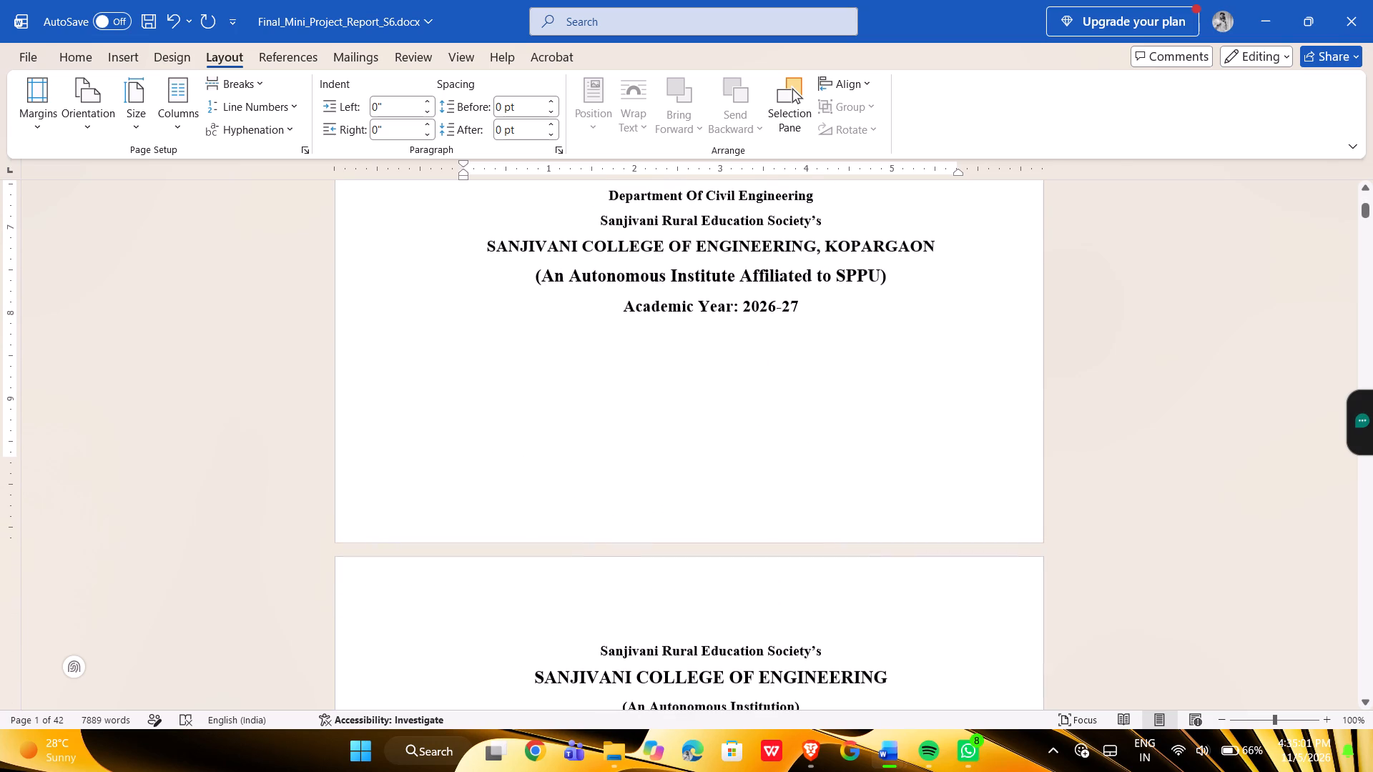
{"action": "scroll", "coordinate": [826, 478], "scroll_direction": "down", "scroll_amount": 2}
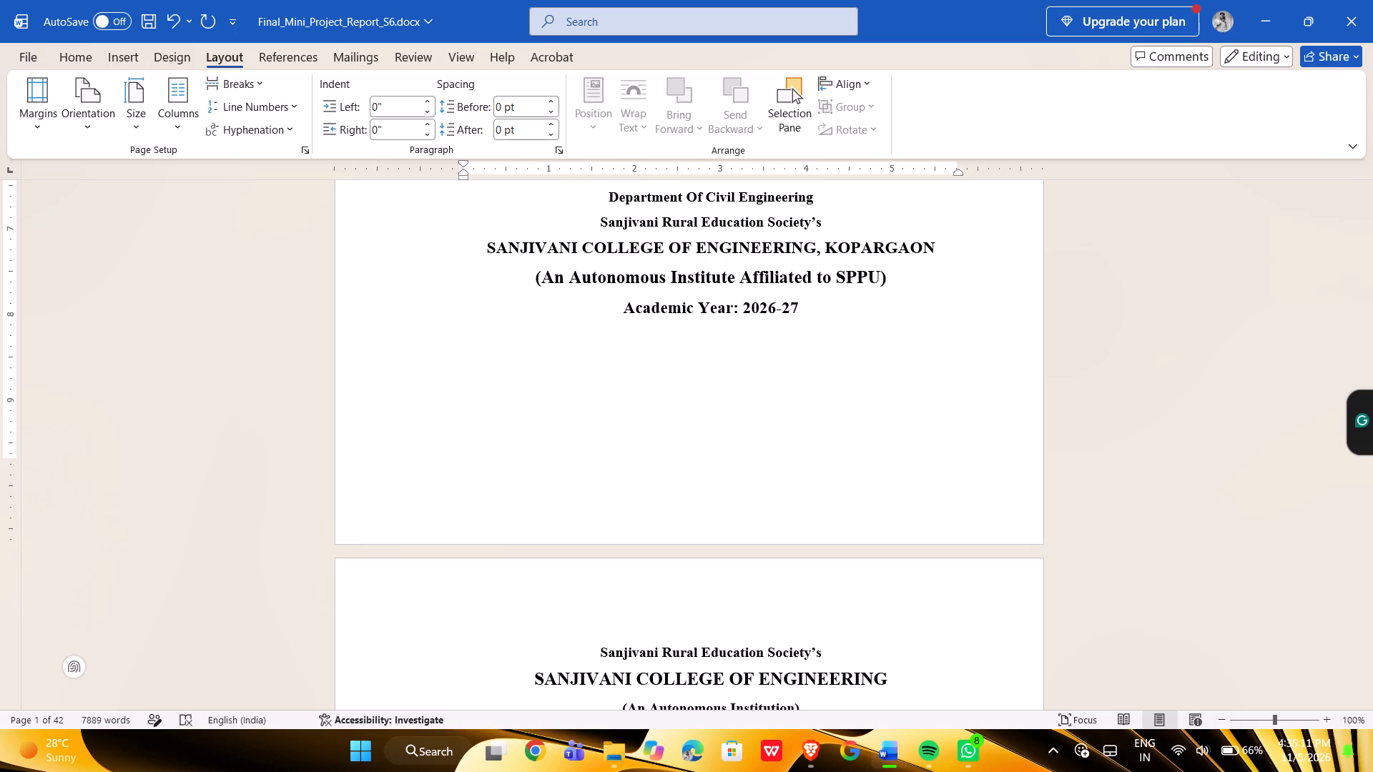
{"action": "scroll", "coordinate": [725, 374], "scroll_direction": "up", "scroll_amount": 1}
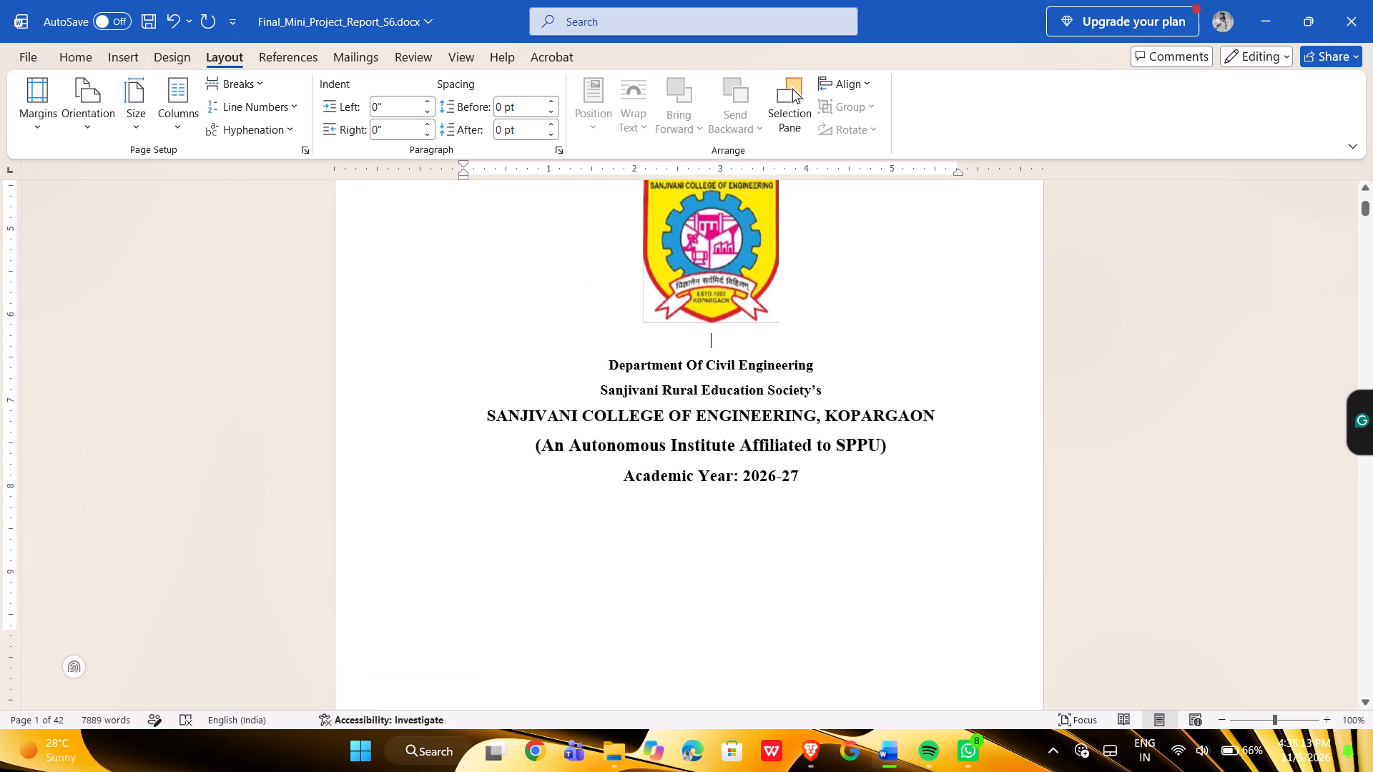
{"action": "scroll", "coordinate": [725, 374], "scroll_direction": "up", "scroll_amount": 2}
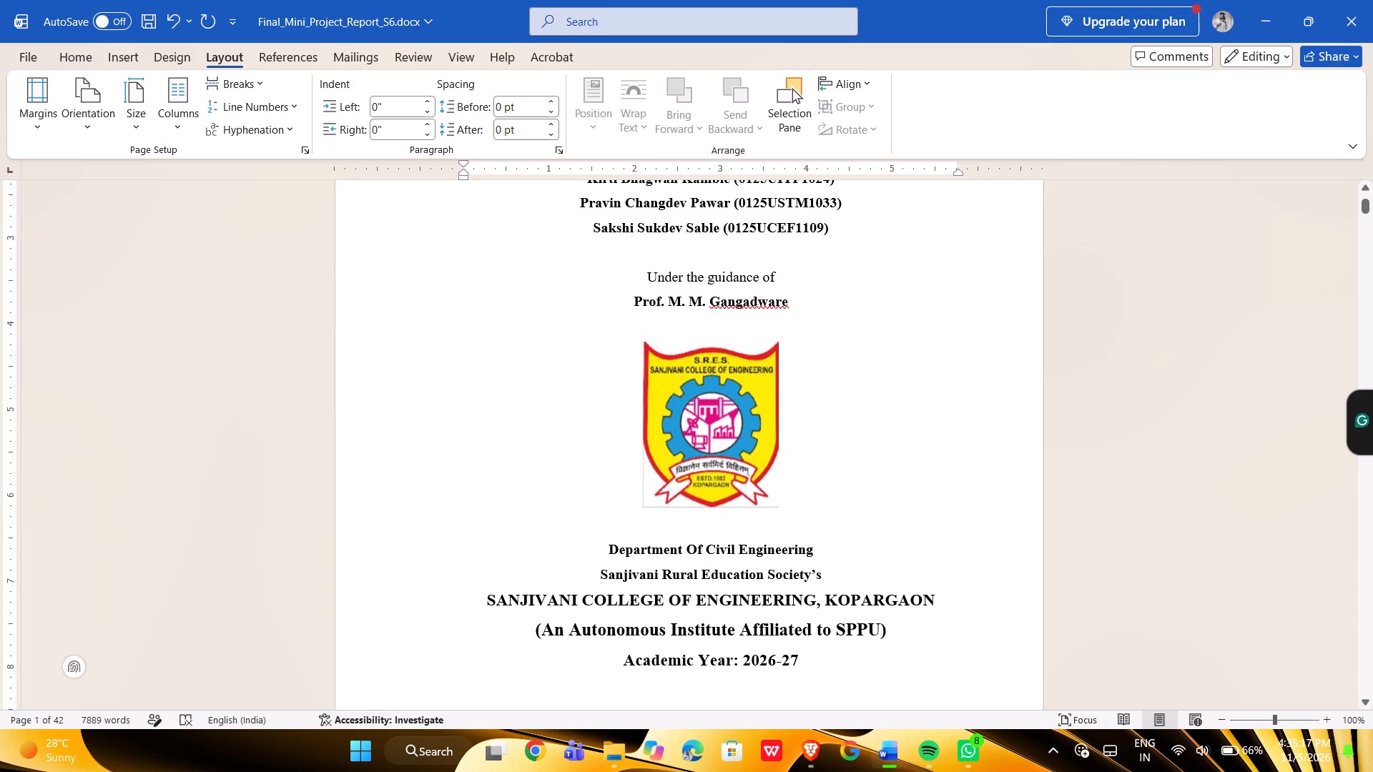
{"action": "scroll", "coordinate": [641, 261], "scroll_direction": "up", "scroll_amount": 2}
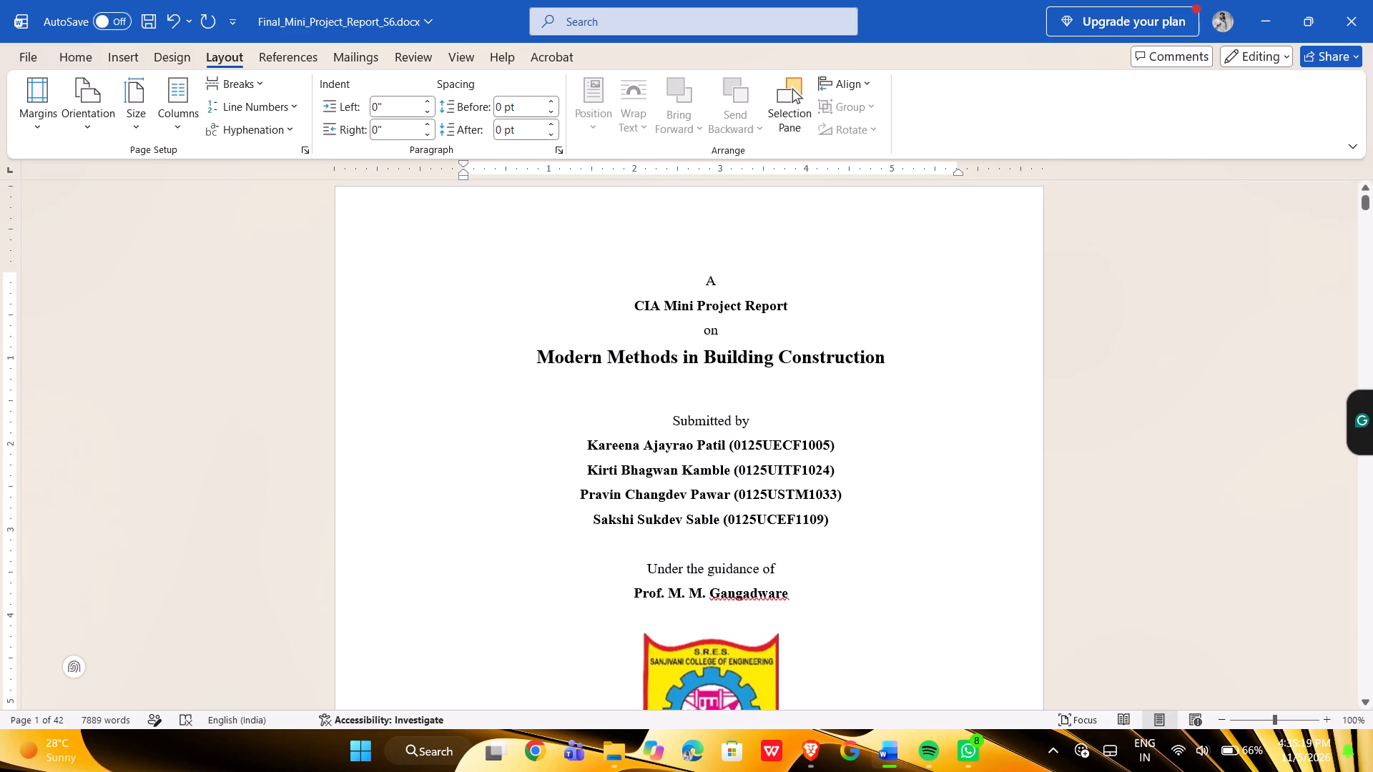
Set all cover page text, from the top heading down to the academic year, to font size 12.
{"action": "left_click", "coordinate": [694, 279]}
{"action": "left_click_drag", "start_coordinate": [694, 279], "coordinate": [800, 703]}
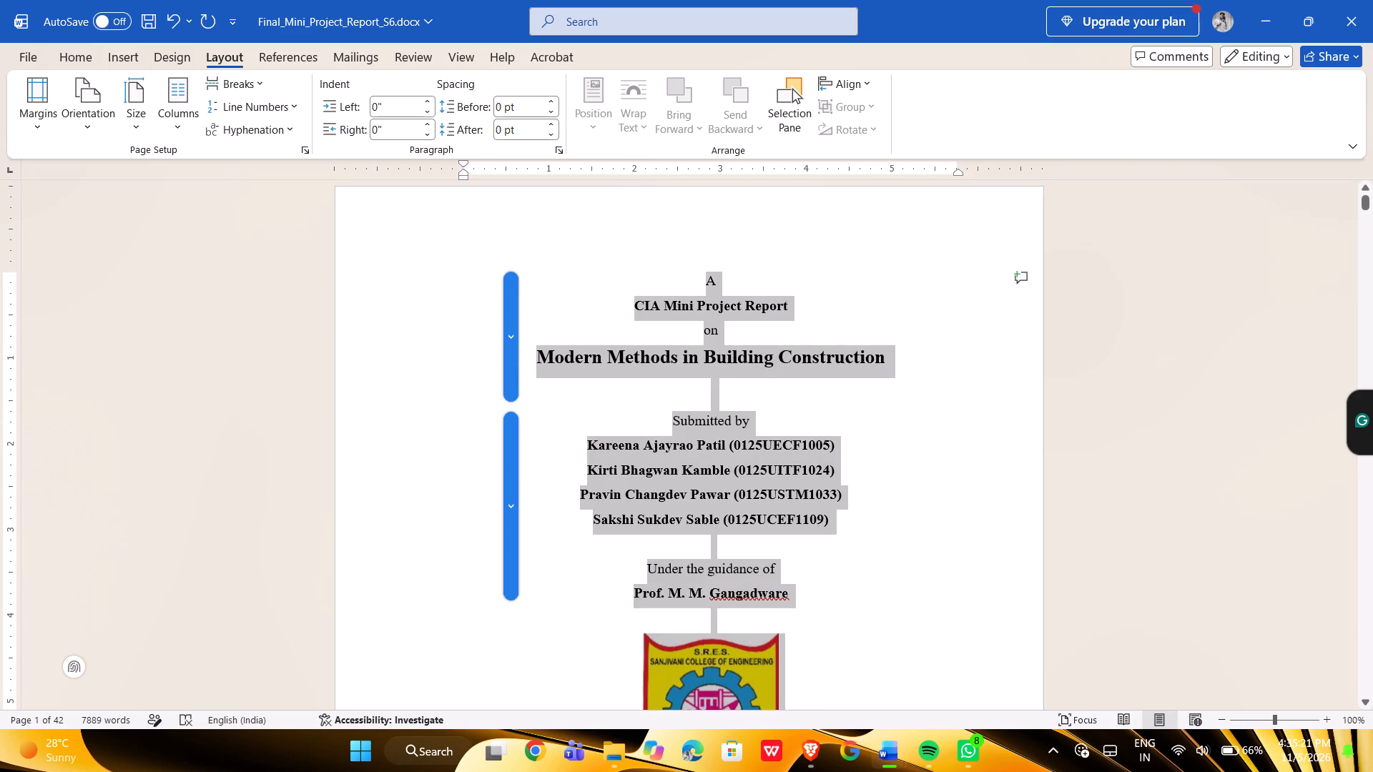
{"action": "left_click_drag", "start_coordinate": [800, 703], "coordinate": [804, 512]}
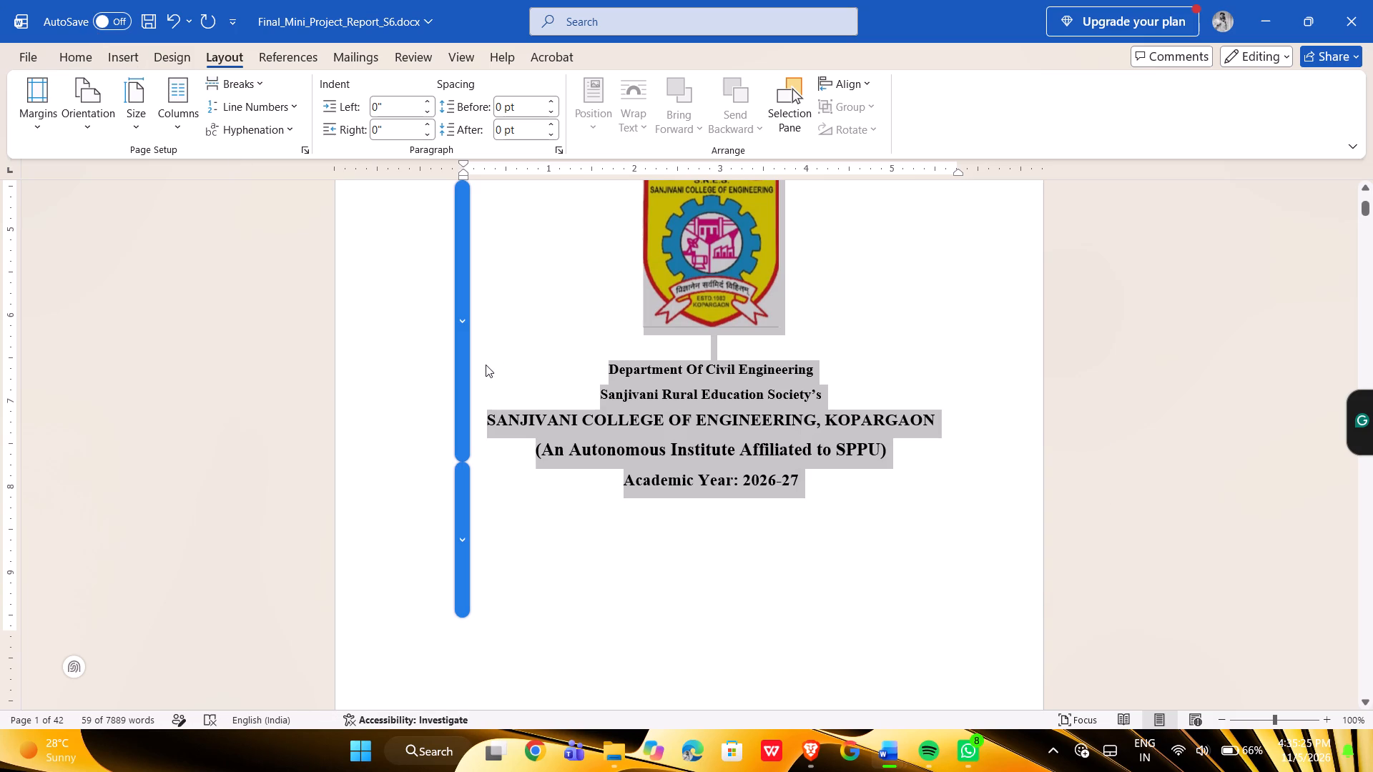
{"action": "left_click", "coordinate": [75, 58]}
{"action": "left_click", "coordinate": [237, 94]}
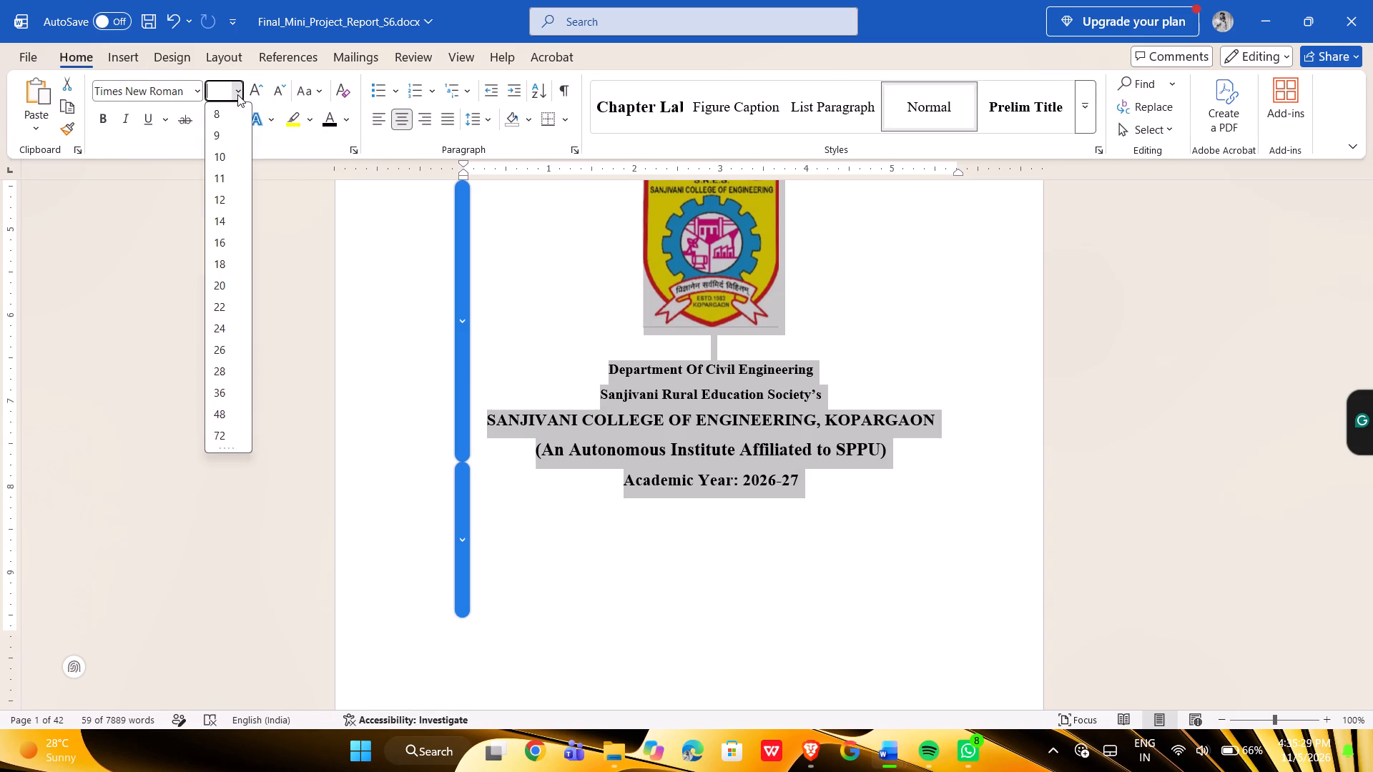
{"action": "left_click", "coordinate": [228, 195]}
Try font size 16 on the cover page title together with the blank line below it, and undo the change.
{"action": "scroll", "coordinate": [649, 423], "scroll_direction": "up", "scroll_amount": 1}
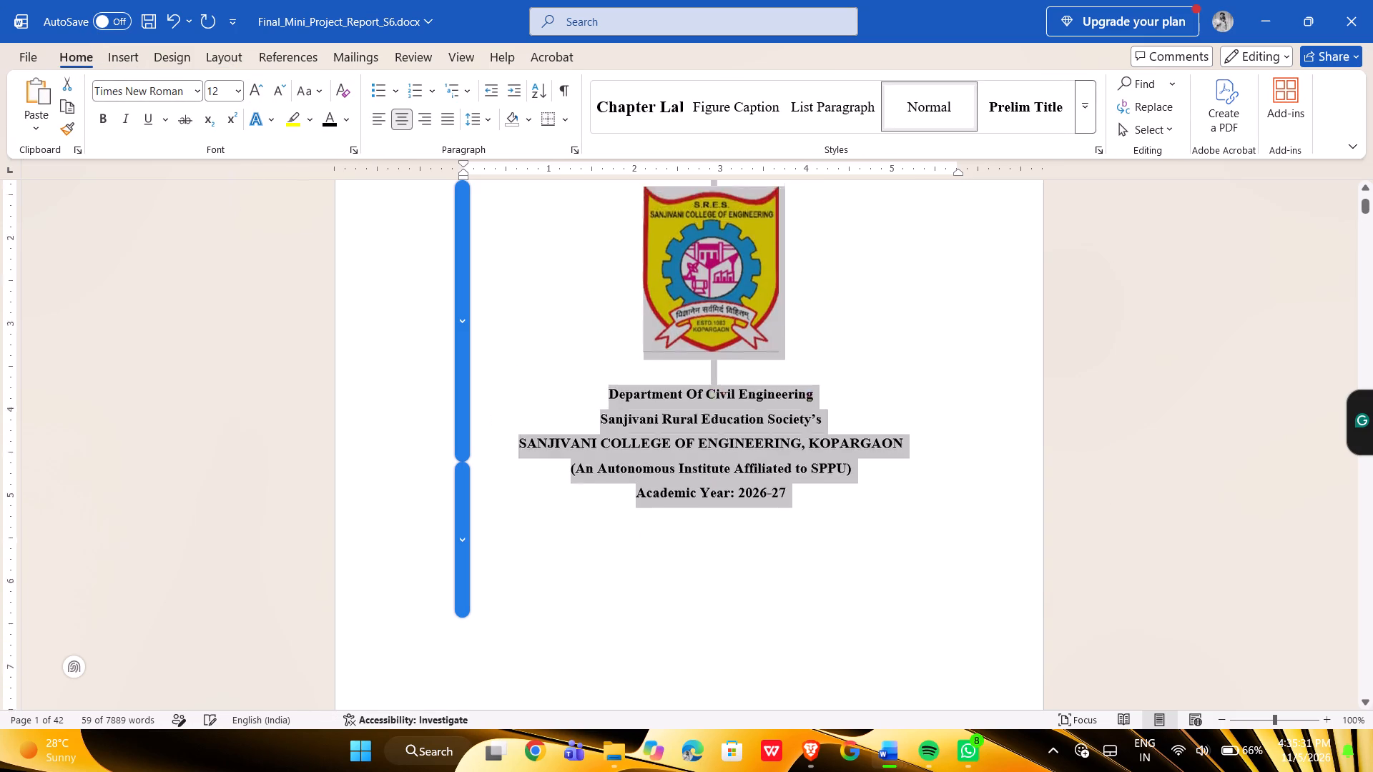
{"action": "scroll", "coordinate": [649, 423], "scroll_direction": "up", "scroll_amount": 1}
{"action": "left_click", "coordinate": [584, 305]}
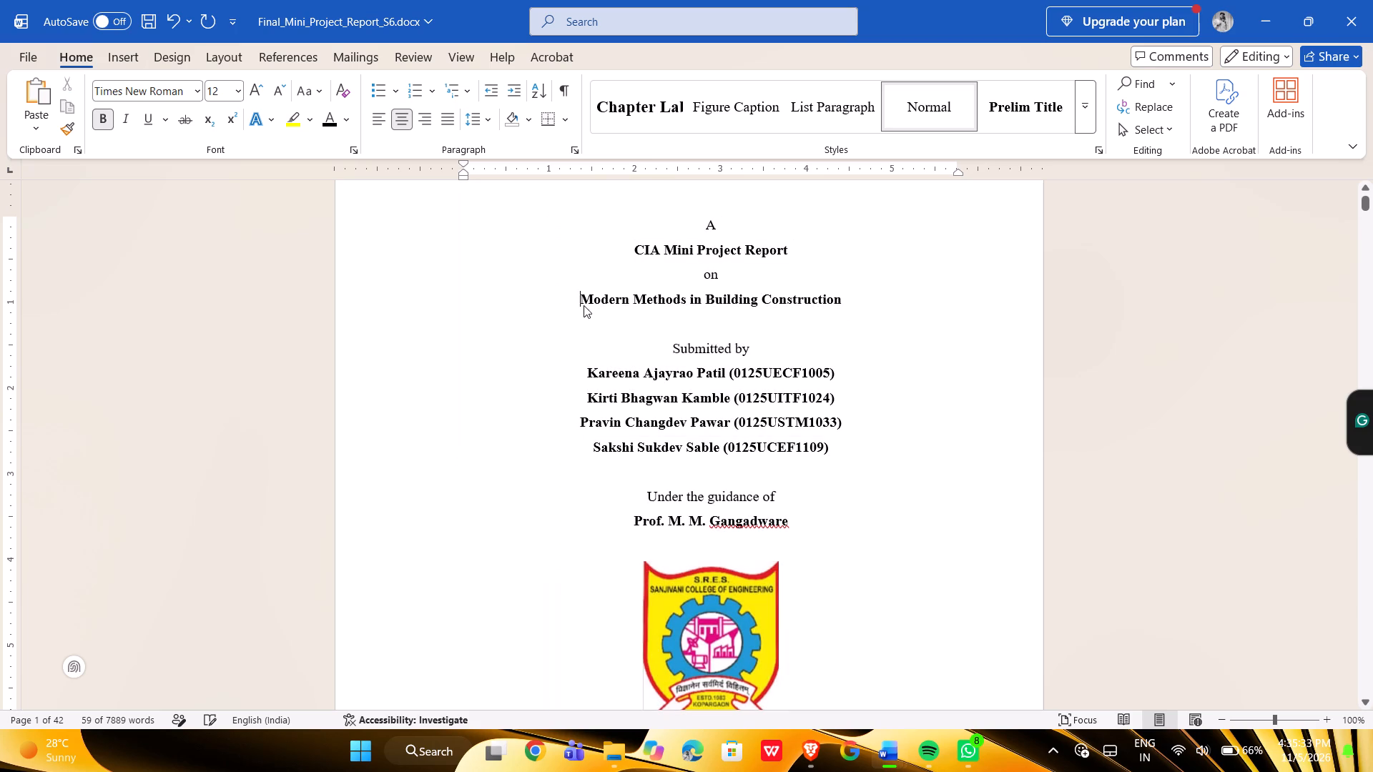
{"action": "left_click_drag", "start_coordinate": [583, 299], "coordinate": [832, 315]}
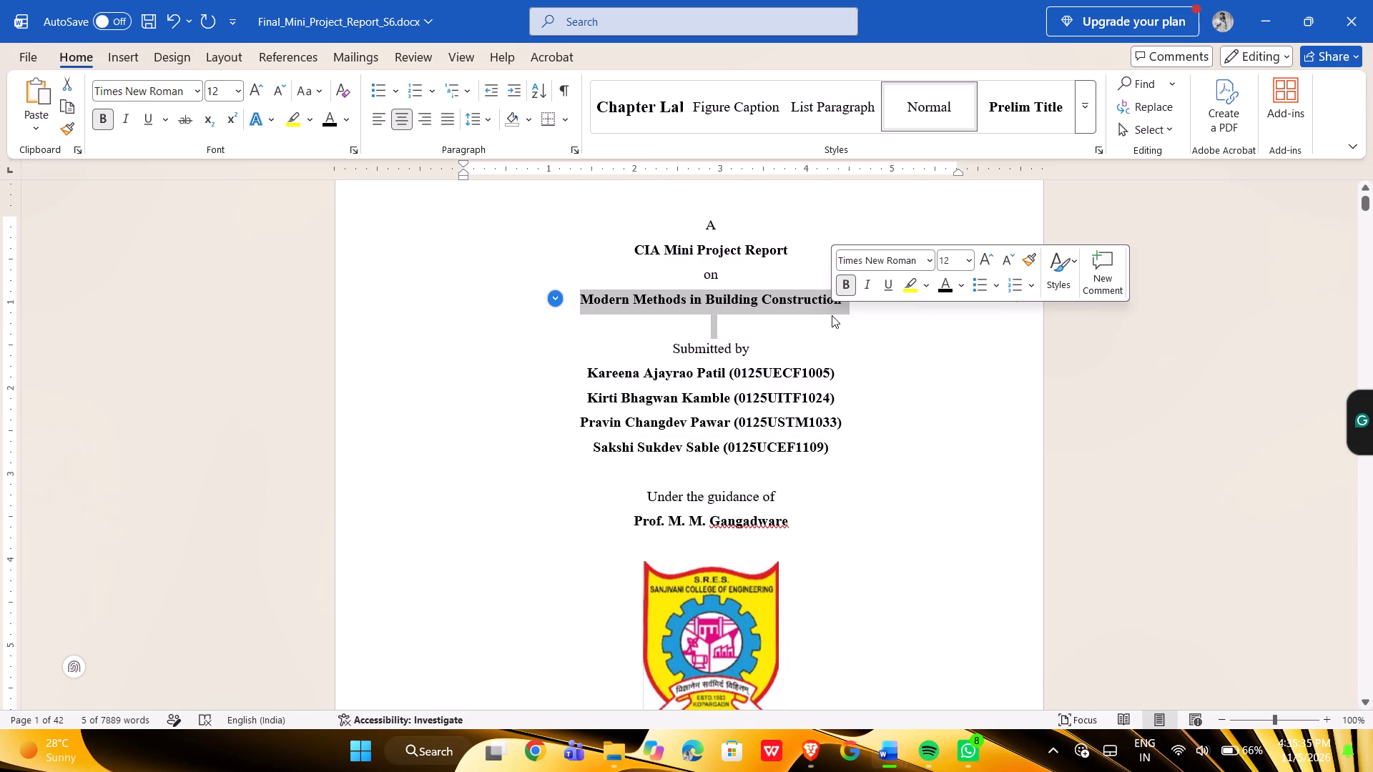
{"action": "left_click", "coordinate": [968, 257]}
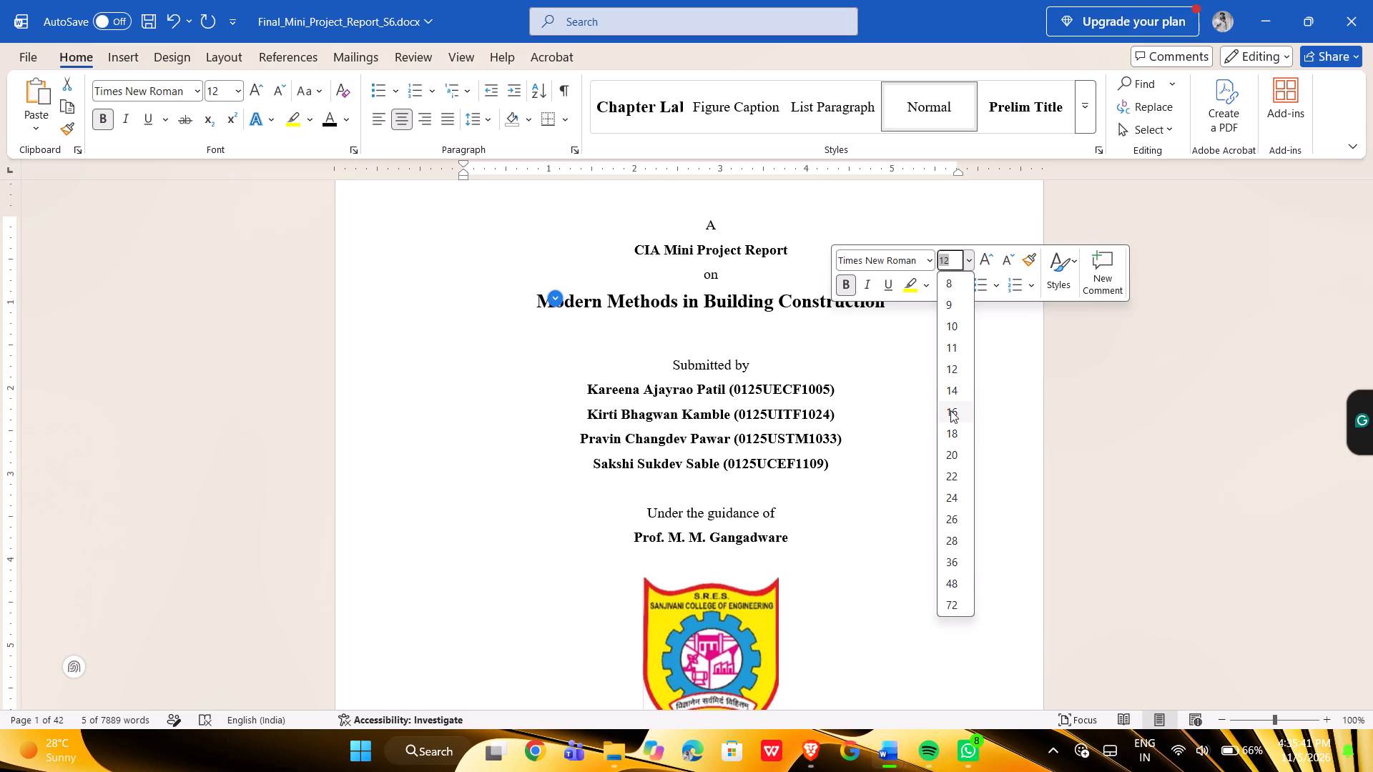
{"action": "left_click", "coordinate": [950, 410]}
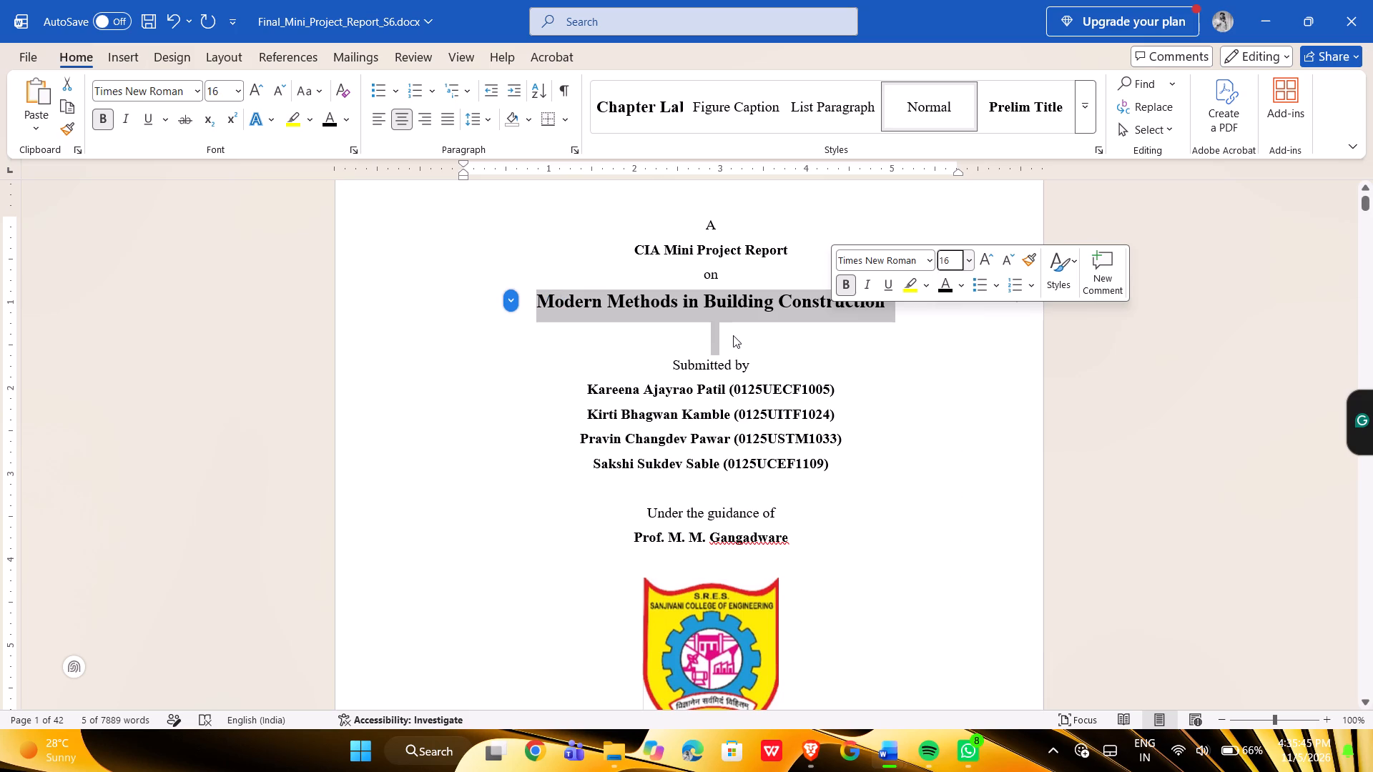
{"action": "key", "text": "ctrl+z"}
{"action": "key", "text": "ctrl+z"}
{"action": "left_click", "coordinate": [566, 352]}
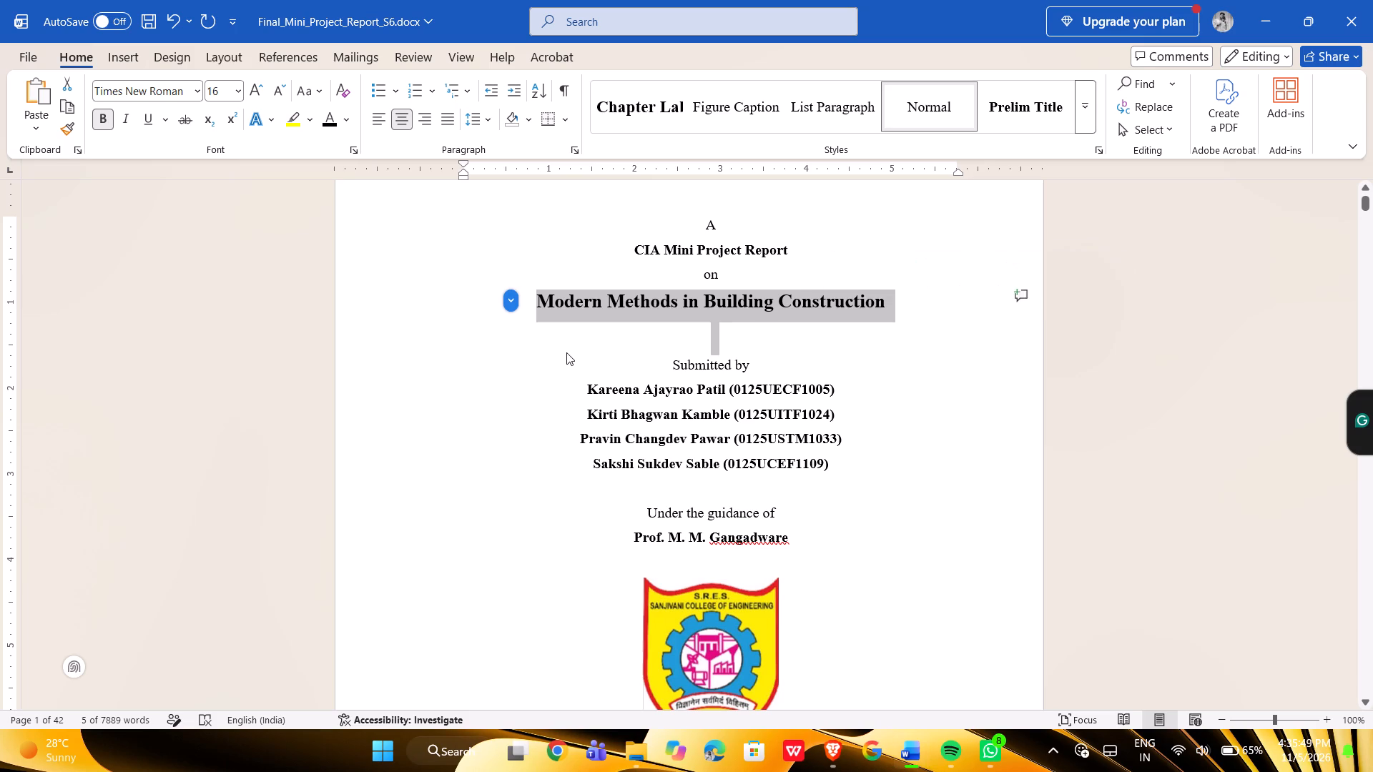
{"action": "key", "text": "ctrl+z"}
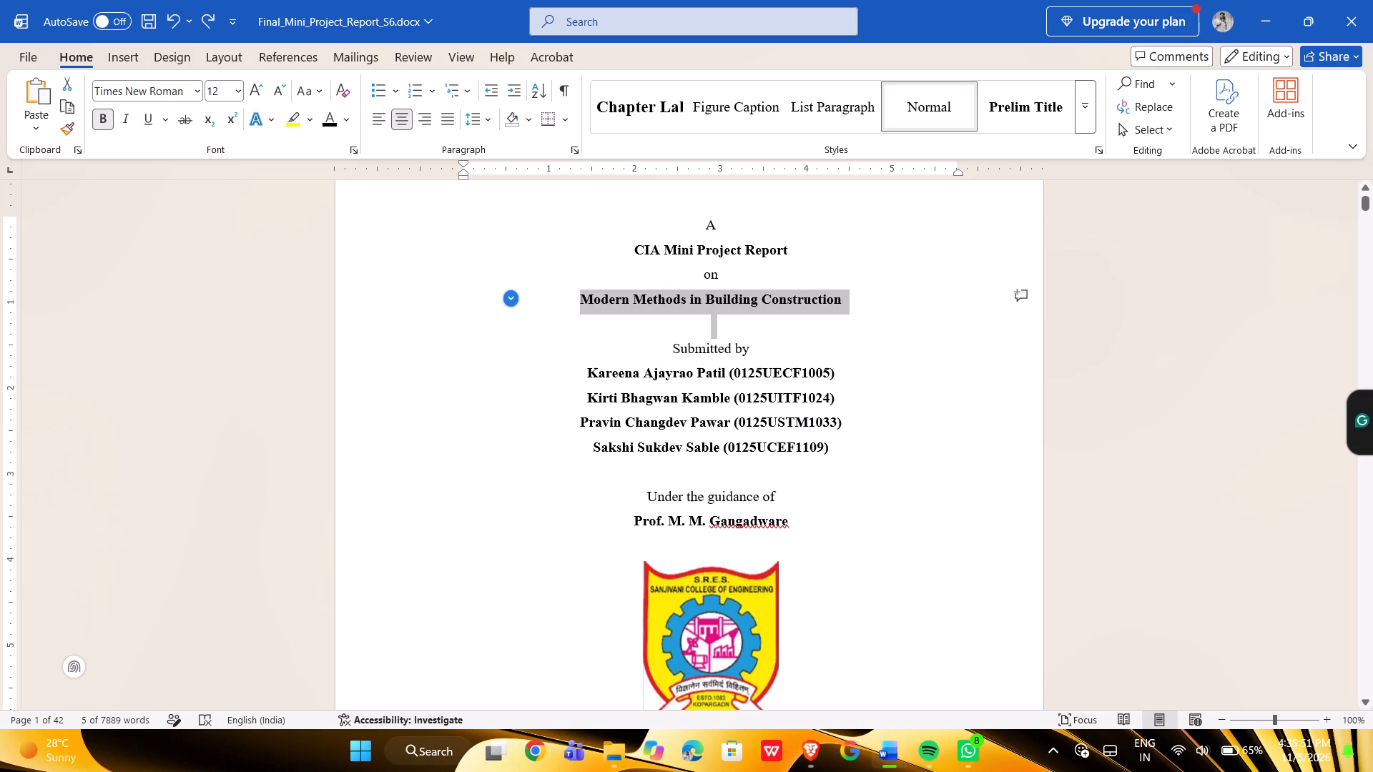
Set only the cover page title line "Modern Methods in Building Construction" to font size 16.
{"action": "left_click", "coordinate": [582, 300]}
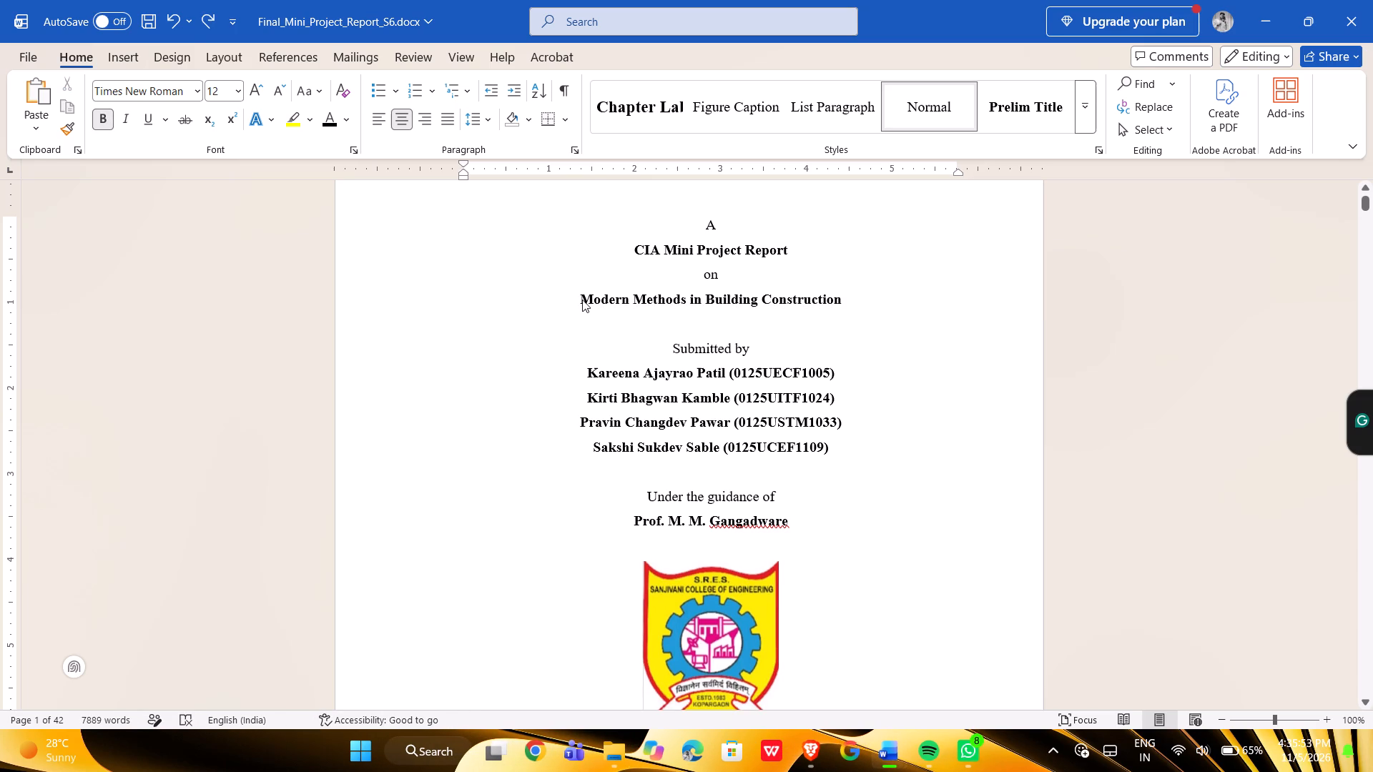
{"action": "left_click_drag", "start_coordinate": [582, 297], "coordinate": [862, 305]}
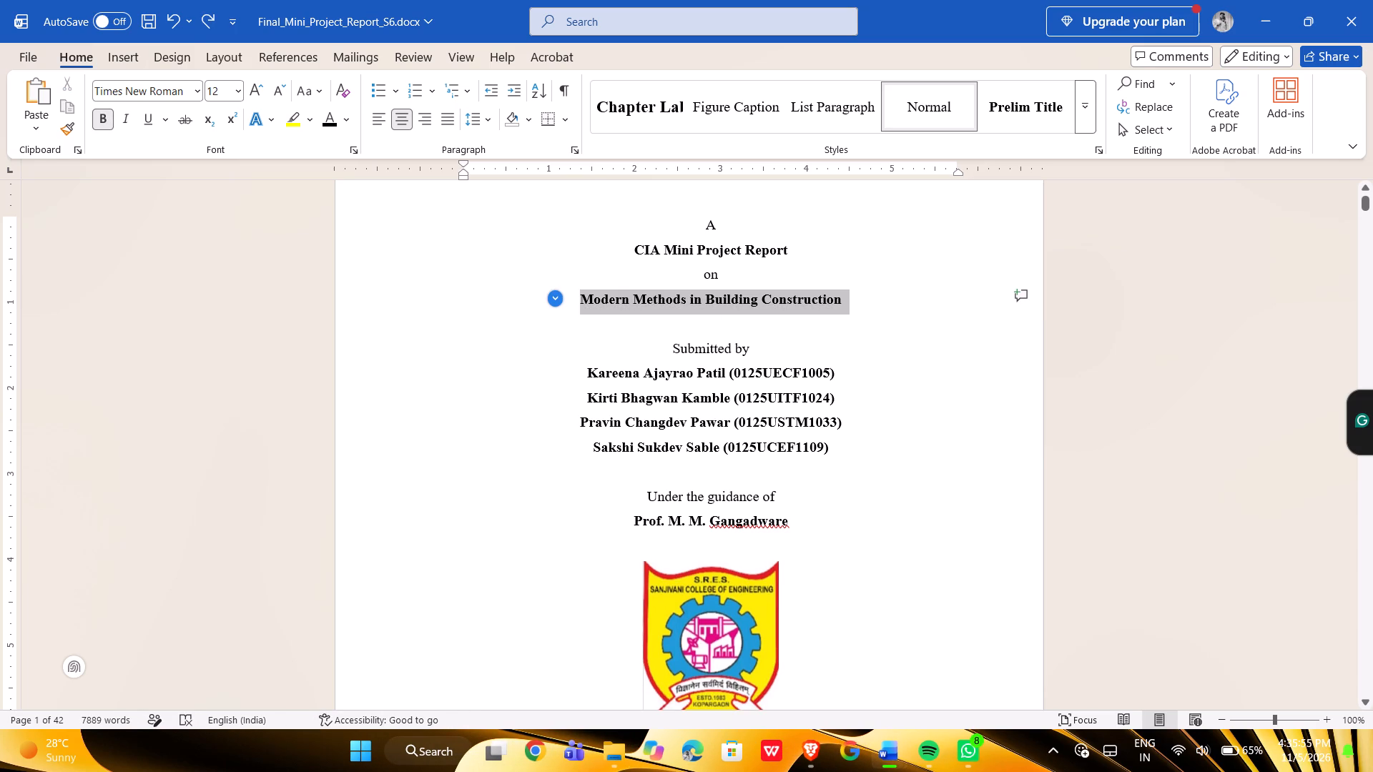
{"action": "left_click_drag", "start_coordinate": [862, 305], "coordinate": [861, 305]}
{"action": "left_click", "coordinate": [998, 249]}
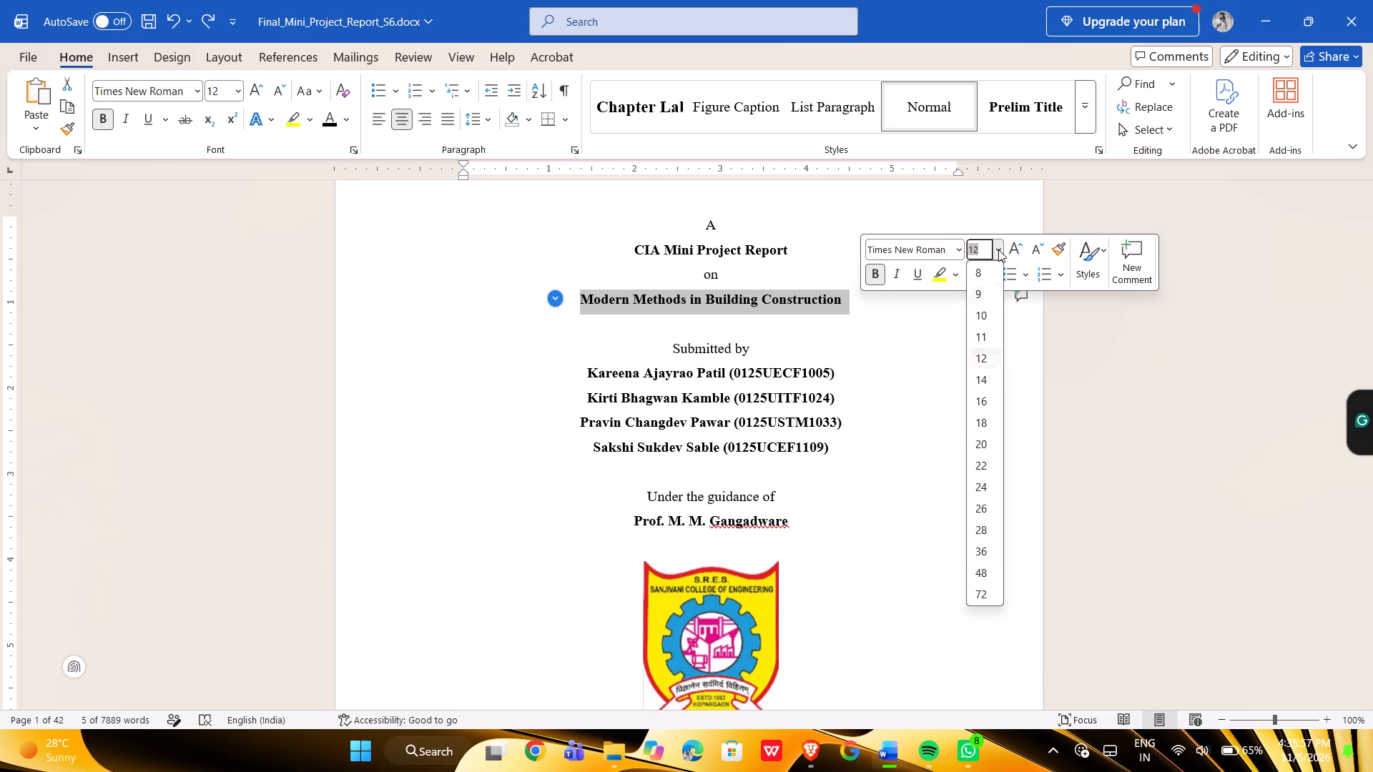
{"action": "left_click", "coordinate": [980, 401]}
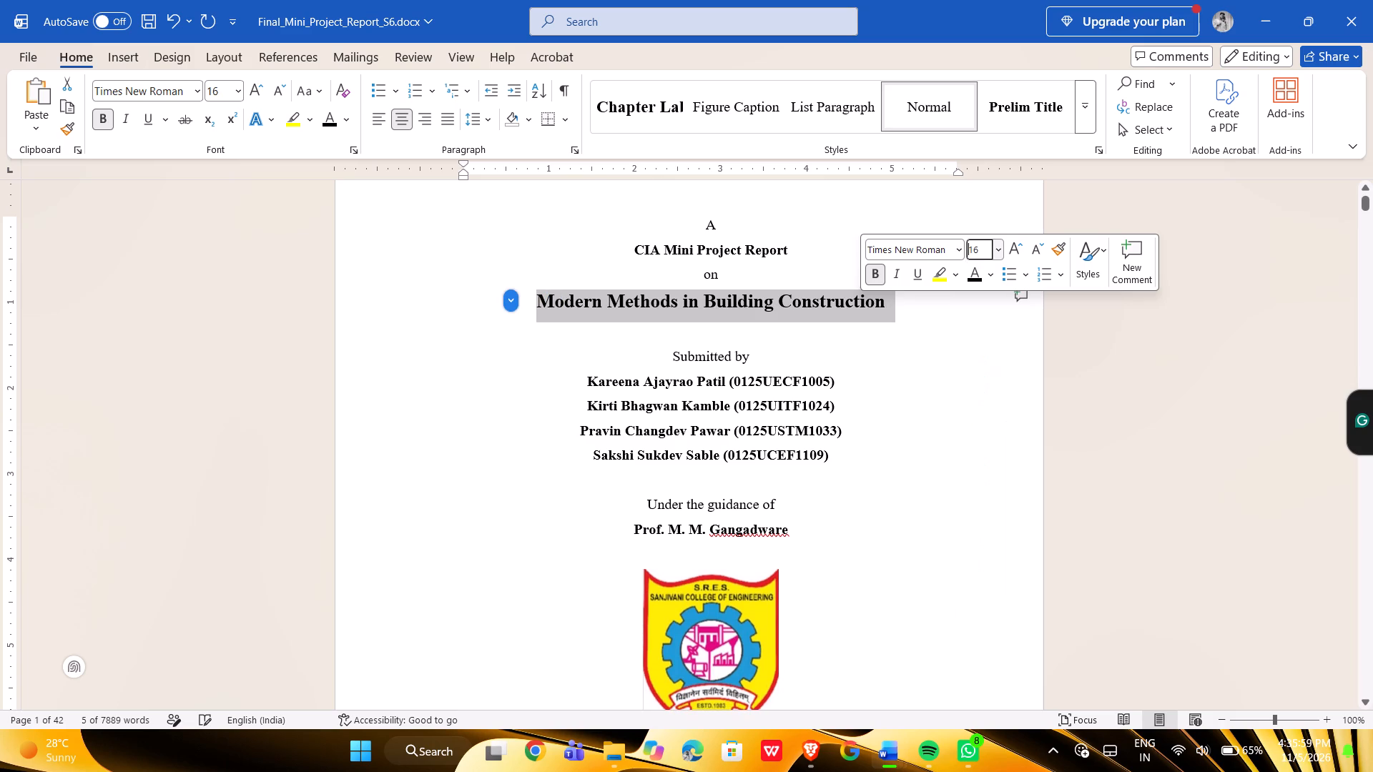
{"action": "left_click", "coordinate": [1081, 474]}
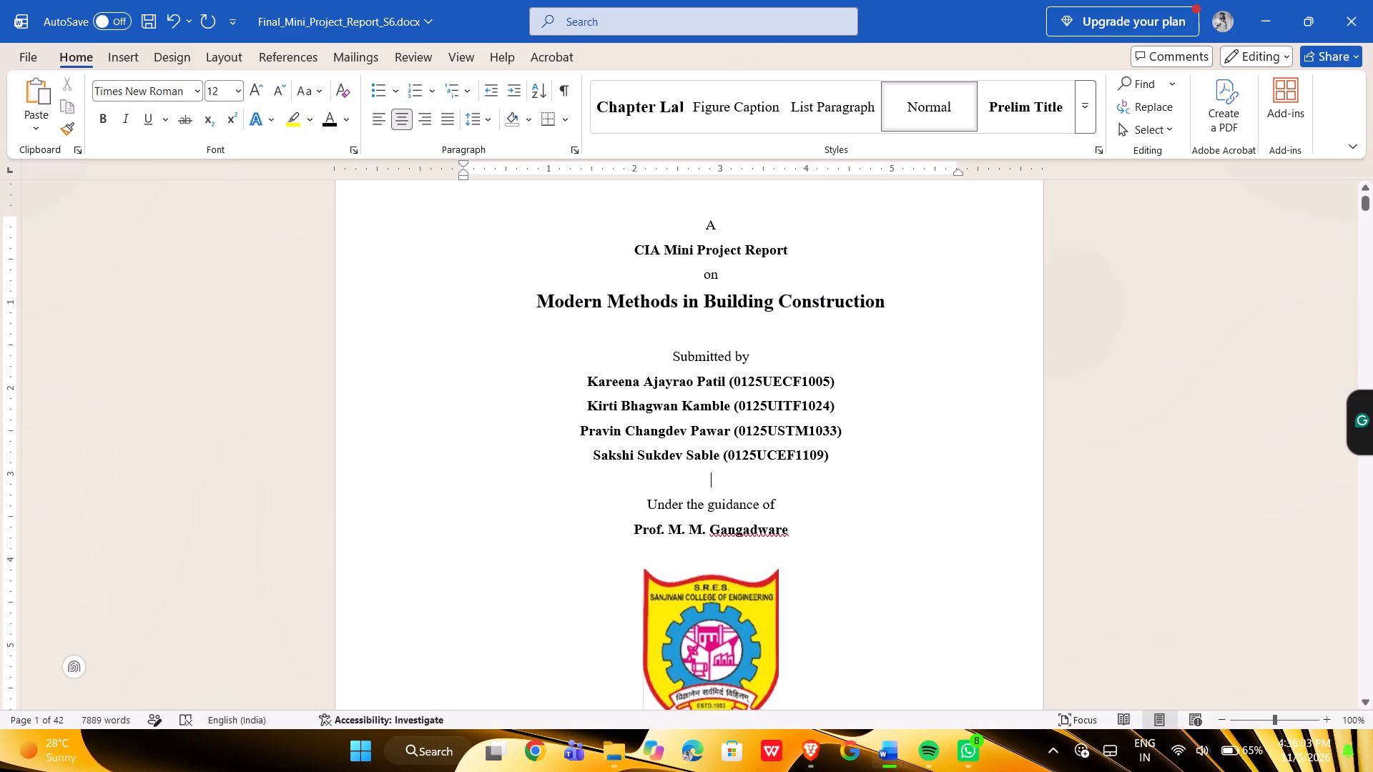
Examine the paragraph settings of the four student lines, covering indents, spacing, and line and page breaks.
{"action": "scroll", "coordinate": [940, 378], "scroll_direction": "down", "scroll_amount": 1}
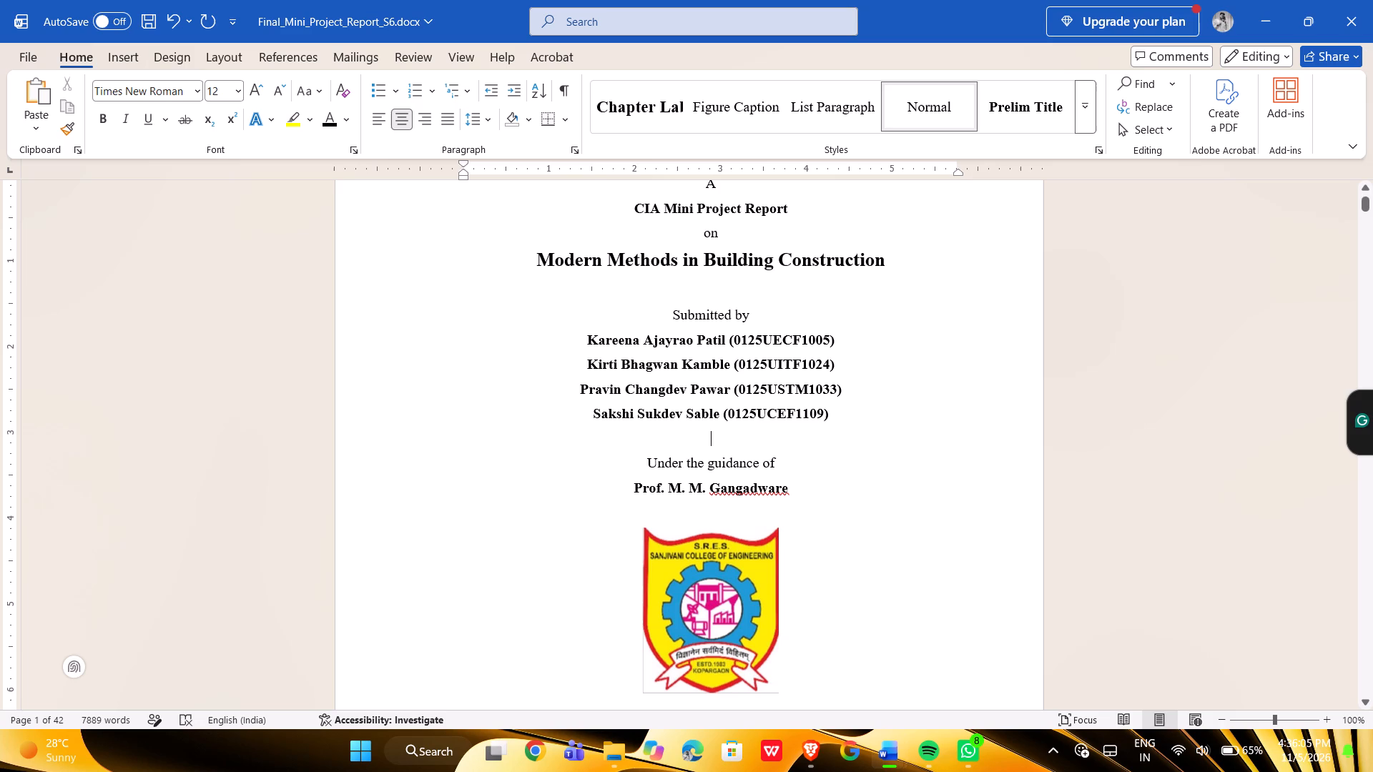
{"action": "scroll", "coordinate": [940, 378], "scroll_direction": "down", "scroll_amount": 4}
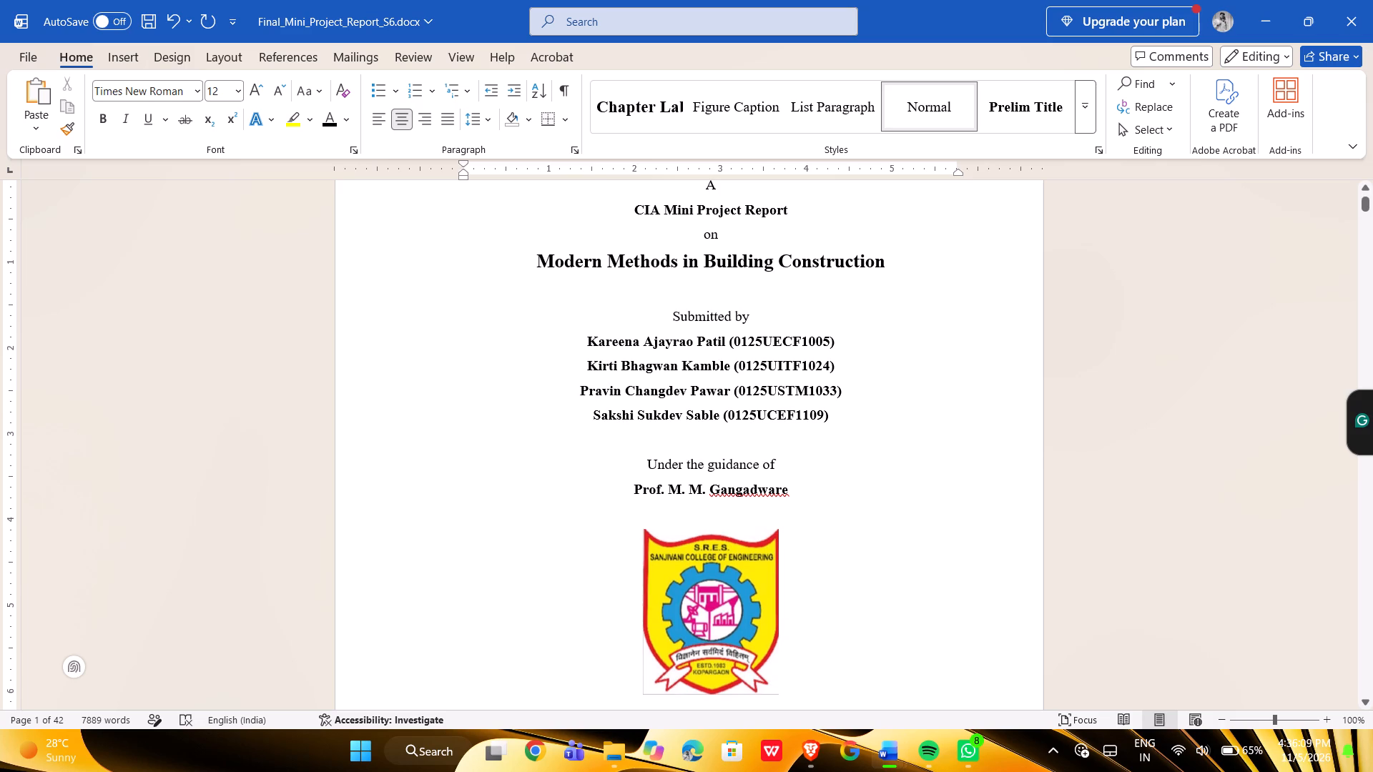
{"action": "scroll", "coordinate": [940, 378], "scroll_direction": "down", "scroll_amount": 1}
{"action": "left_click_drag", "start_coordinate": [583, 341], "coordinate": [845, 431]}
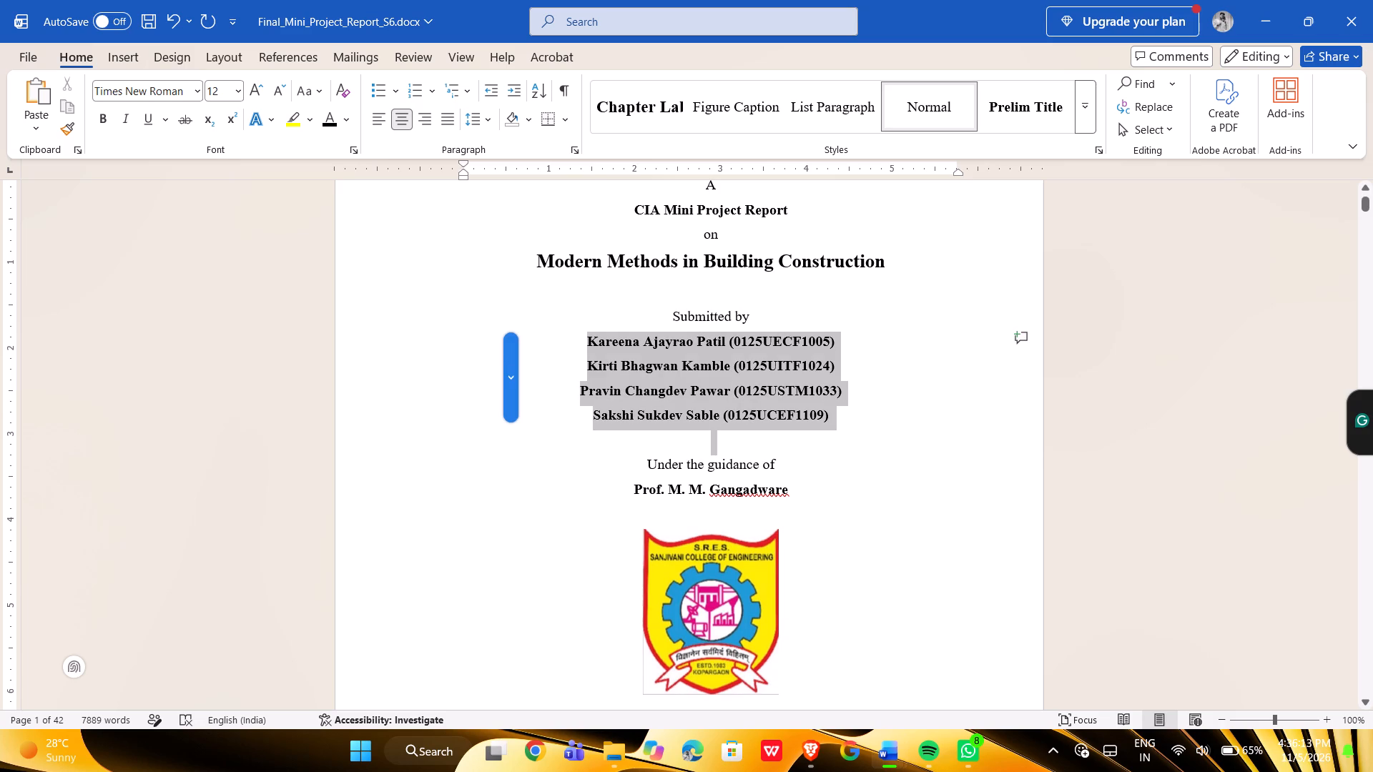
{"action": "left_click_drag", "start_coordinate": [845, 431], "coordinate": [839, 417]}
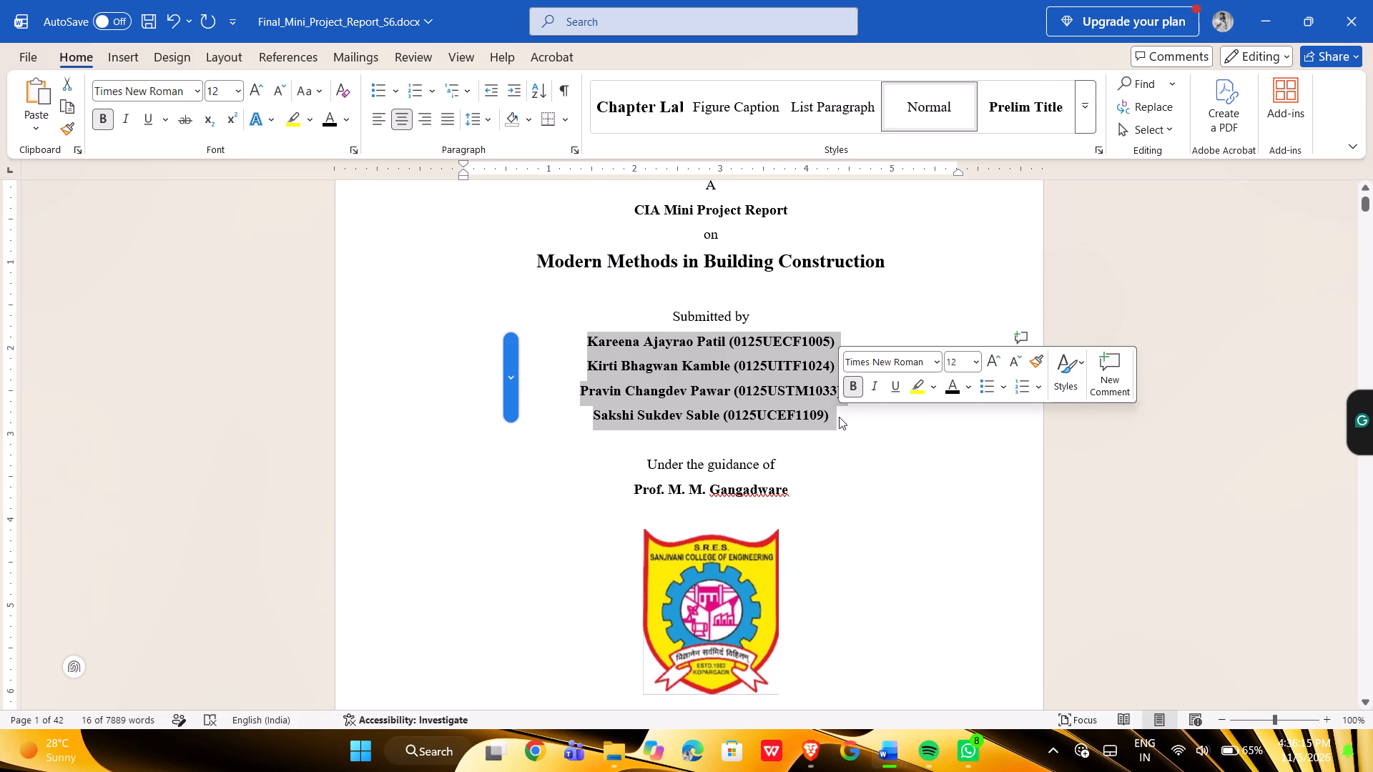
{"action": "right_click", "coordinate": [839, 417]}
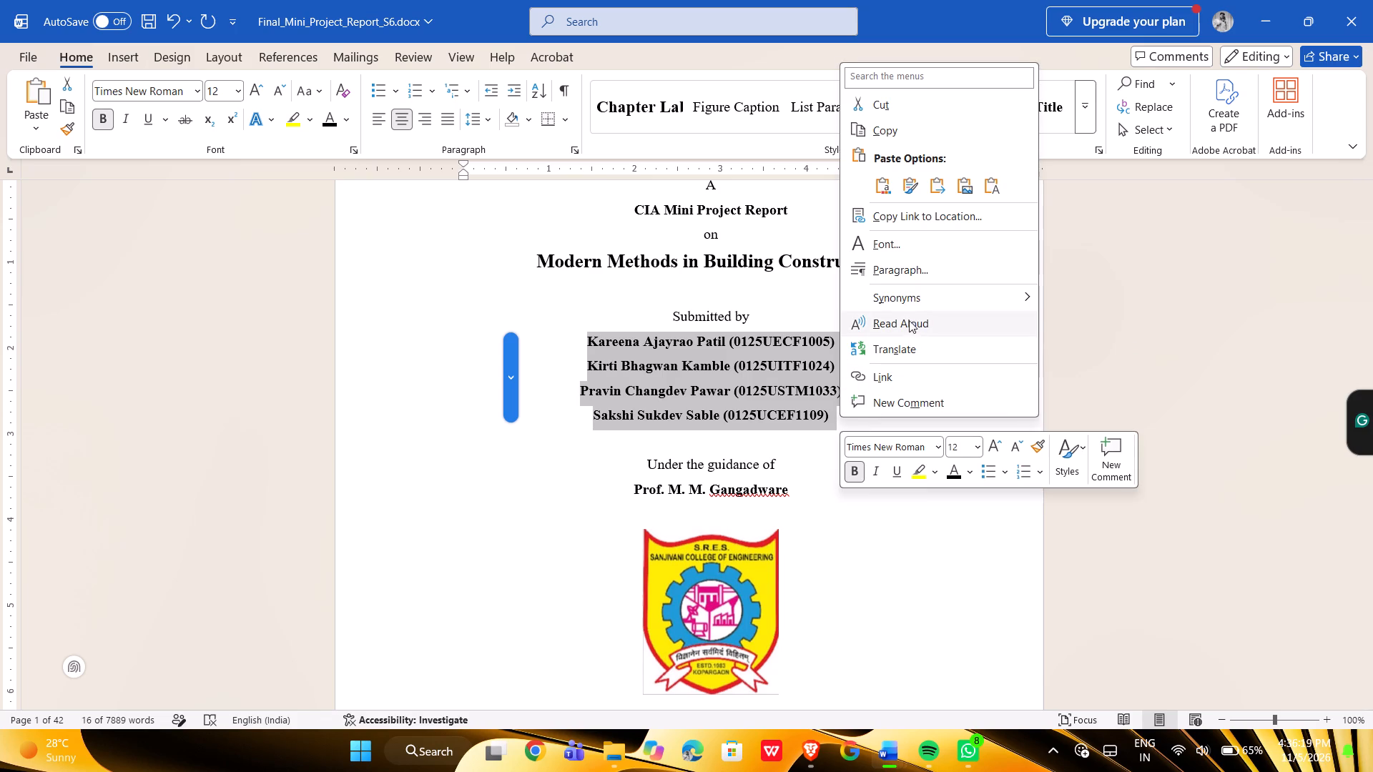
{"action": "left_click", "coordinate": [912, 274]}
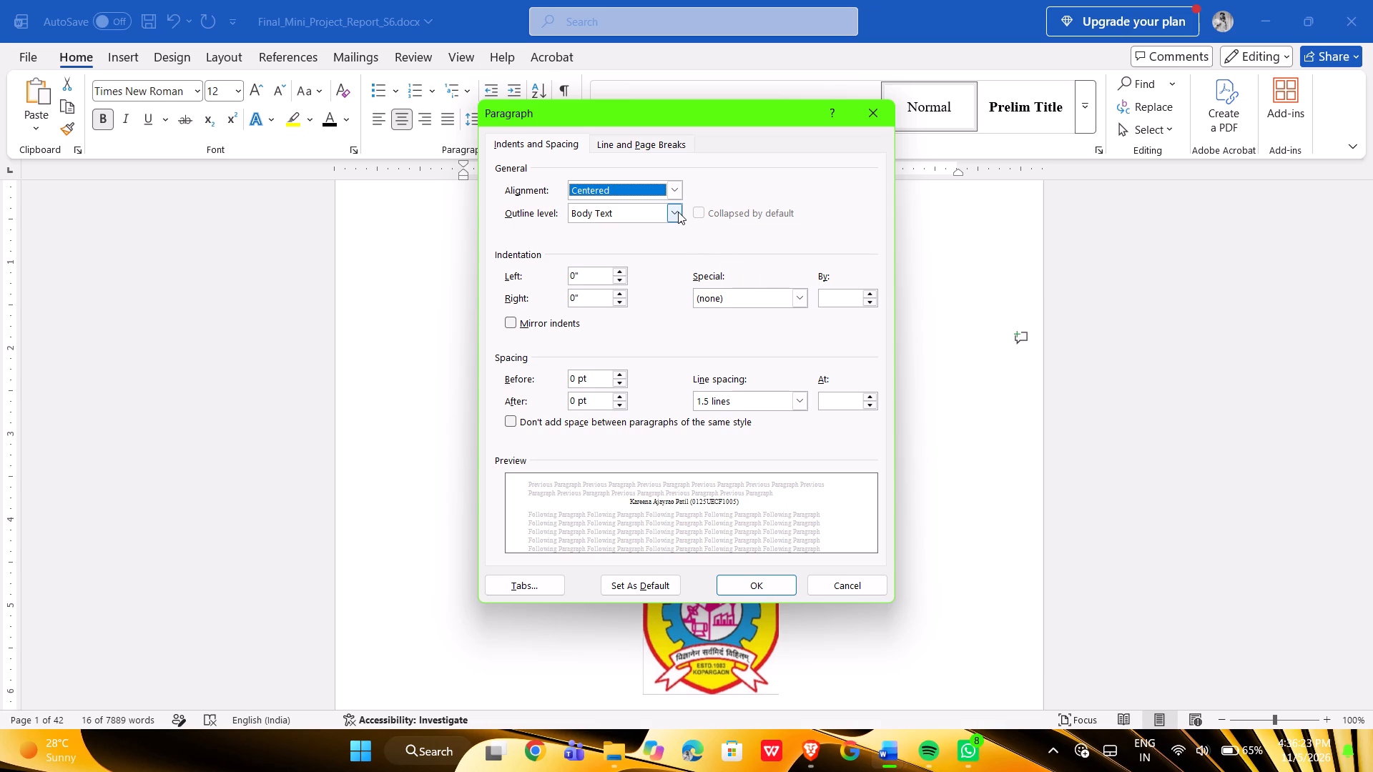
{"action": "left_click", "coordinate": [626, 147]}
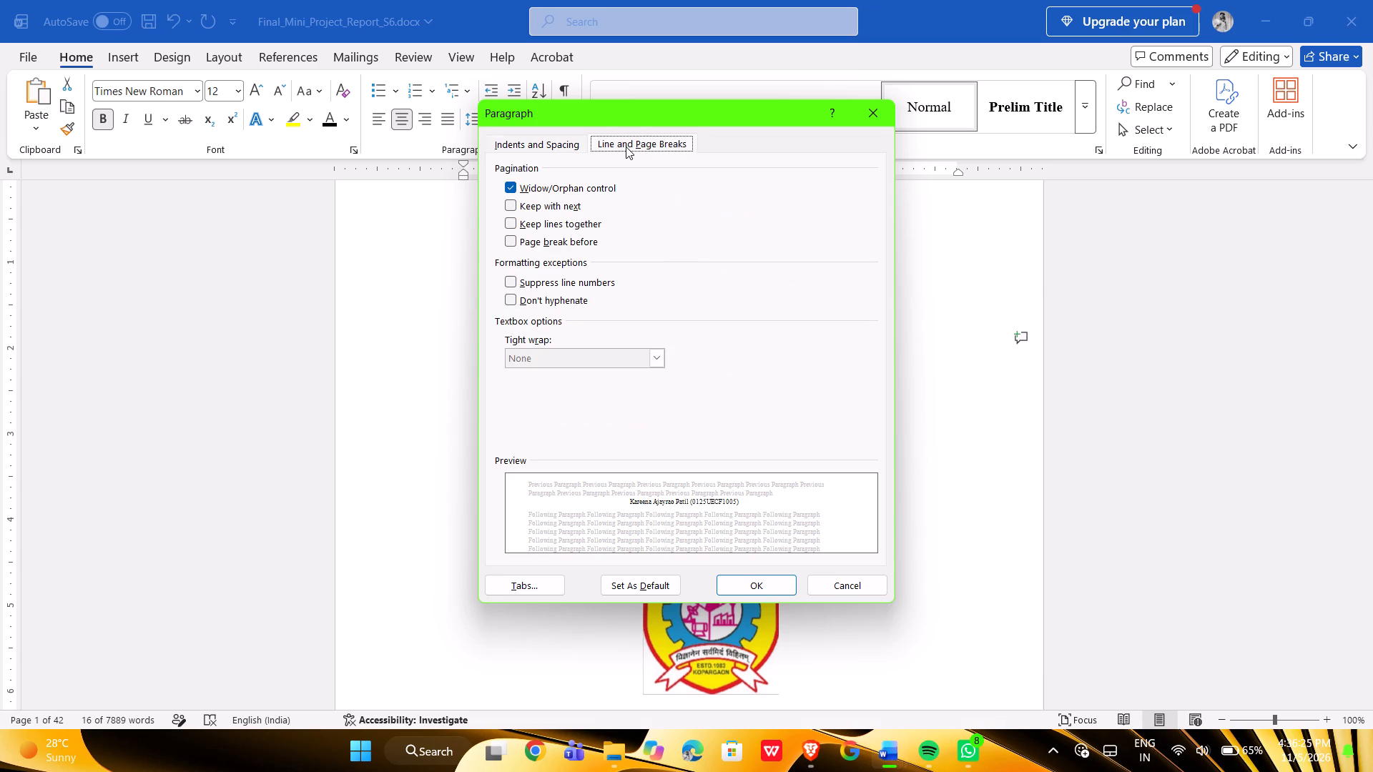
{"action": "left_click", "coordinate": [524, 140]}
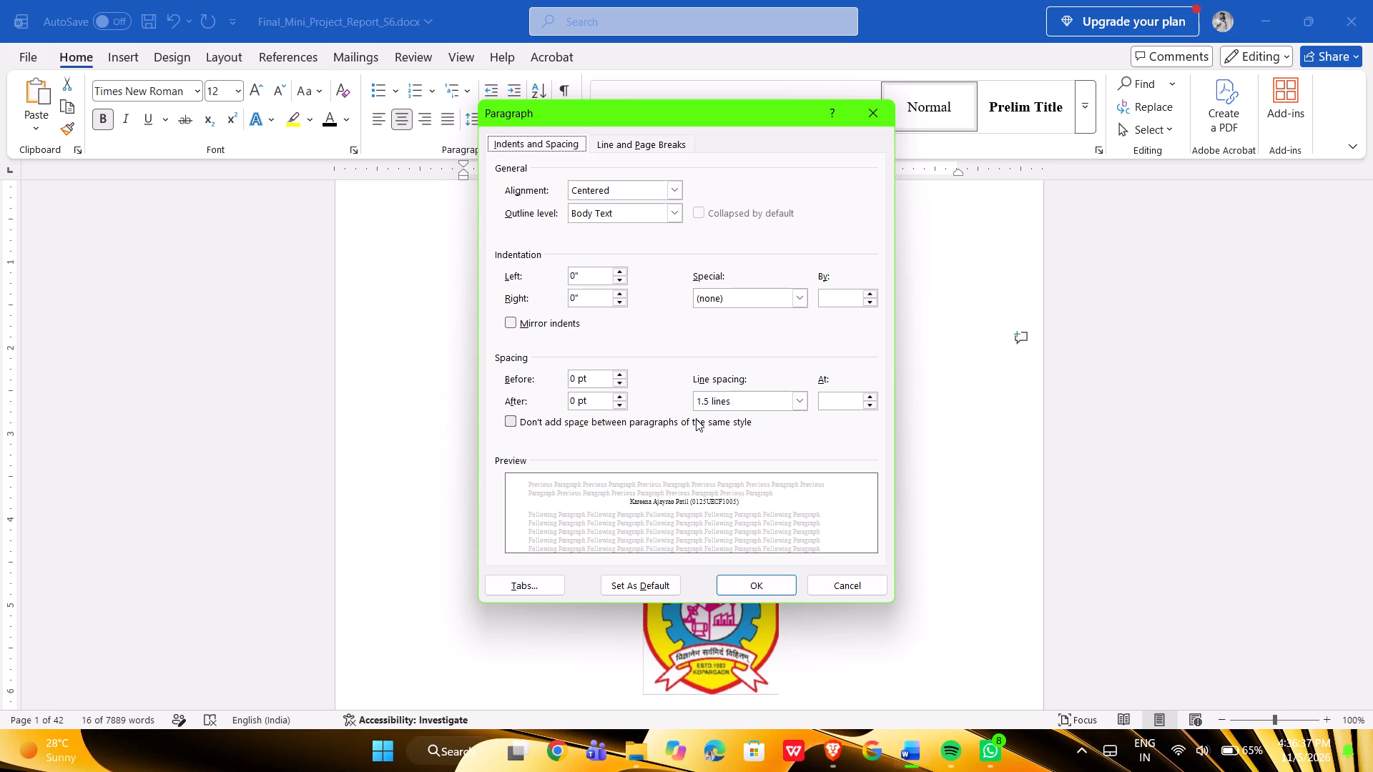
{"action": "left_click", "coordinate": [735, 584]}
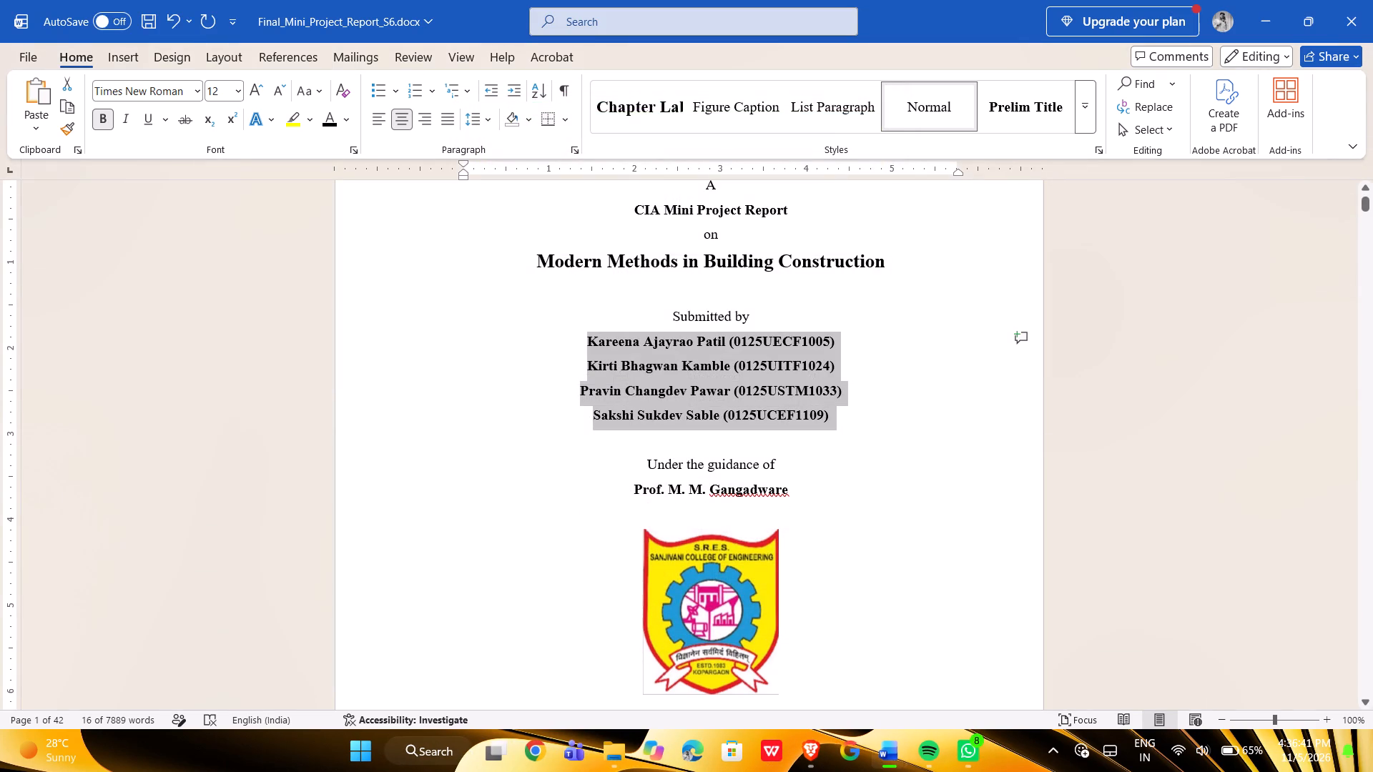
Set the paragraph alignment of the four student lines under "Submitted by" to Justified.
{"action": "left_click", "coordinate": [590, 339]}
{"action": "left_click_drag", "start_coordinate": [590, 339], "coordinate": [845, 421]}
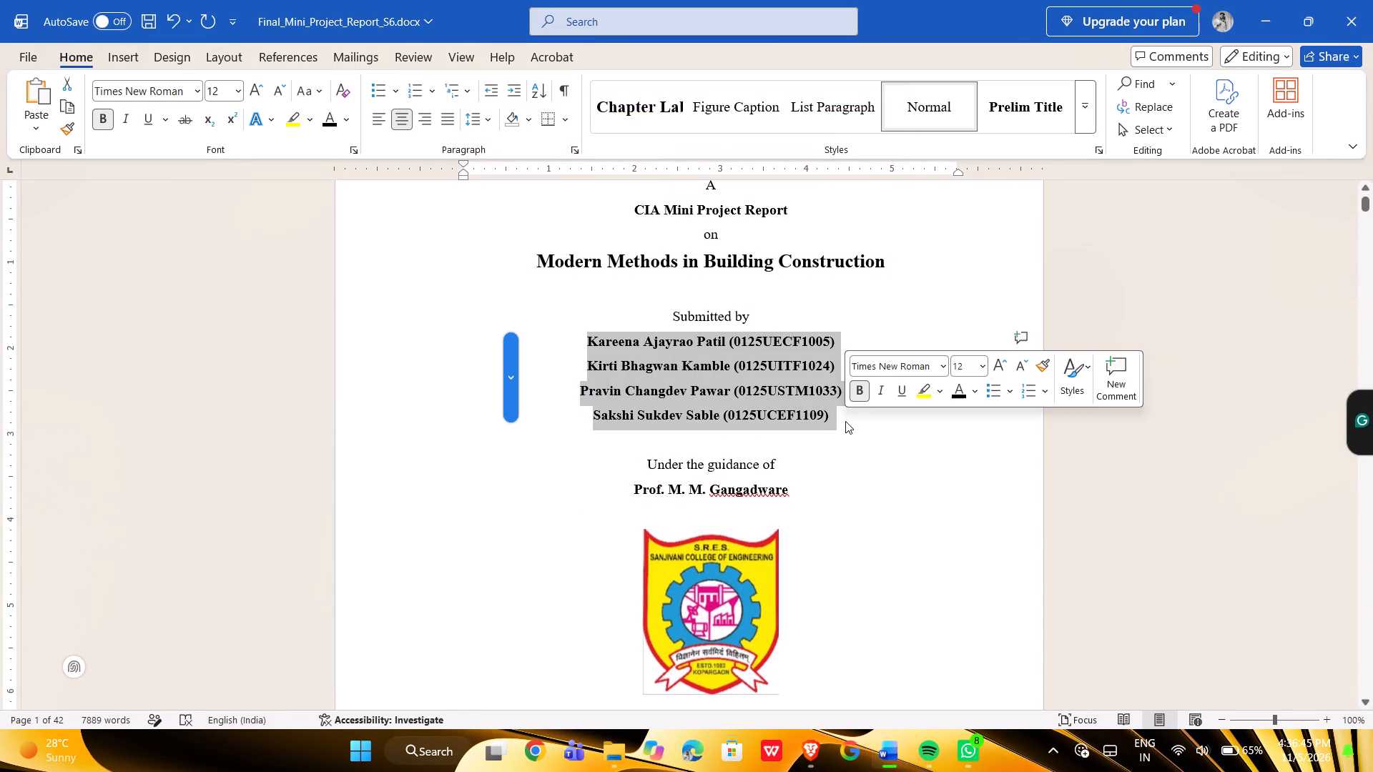
{"action": "right_click", "coordinate": [845, 421]}
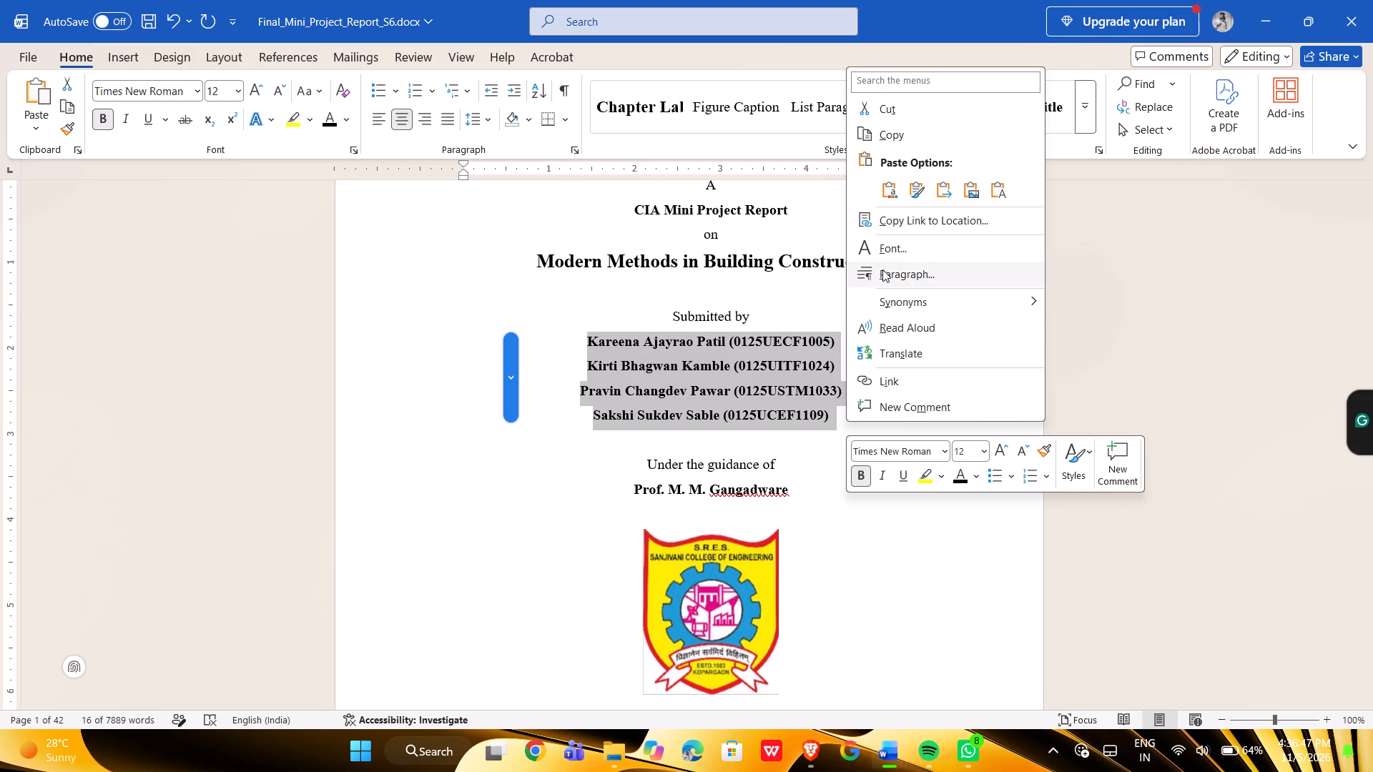
{"action": "left_click", "coordinate": [882, 269]}
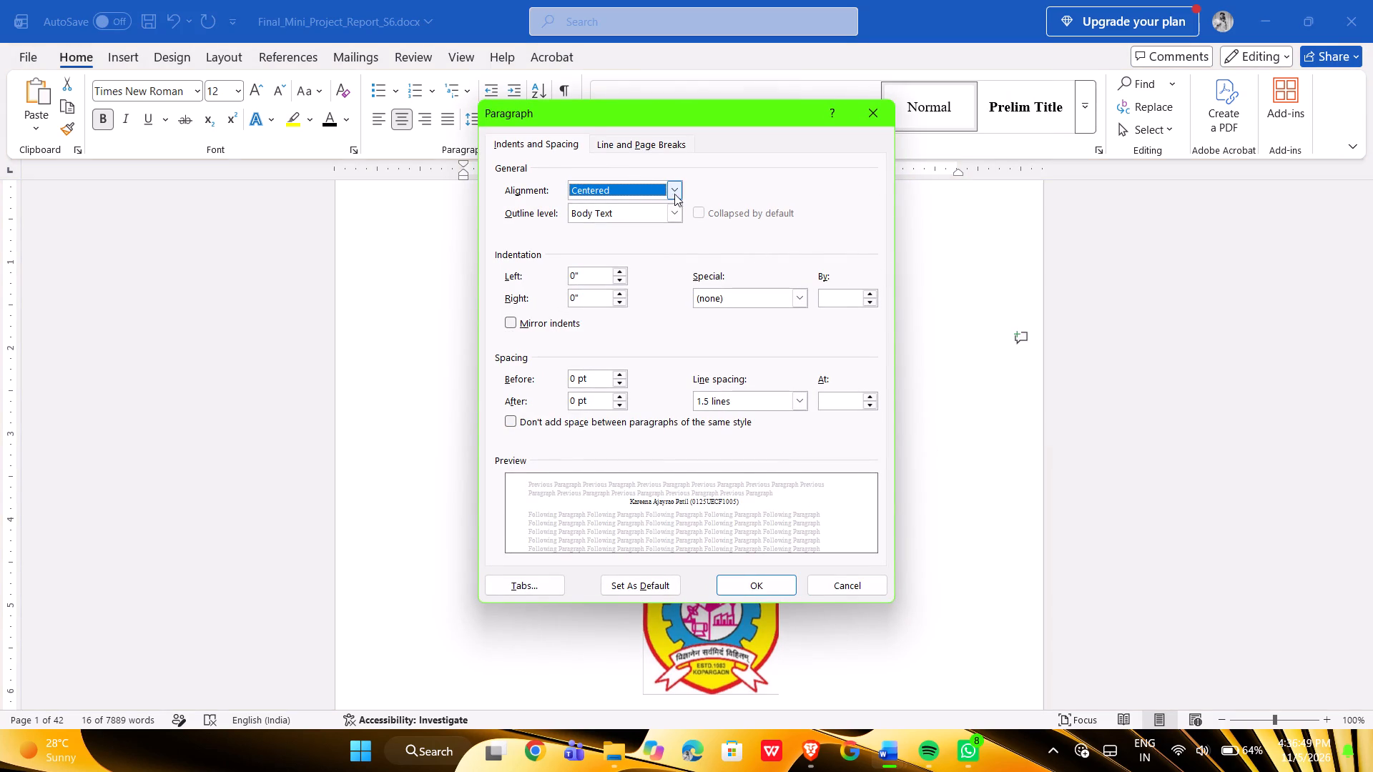
{"action": "left_click", "coordinate": [674, 194]}
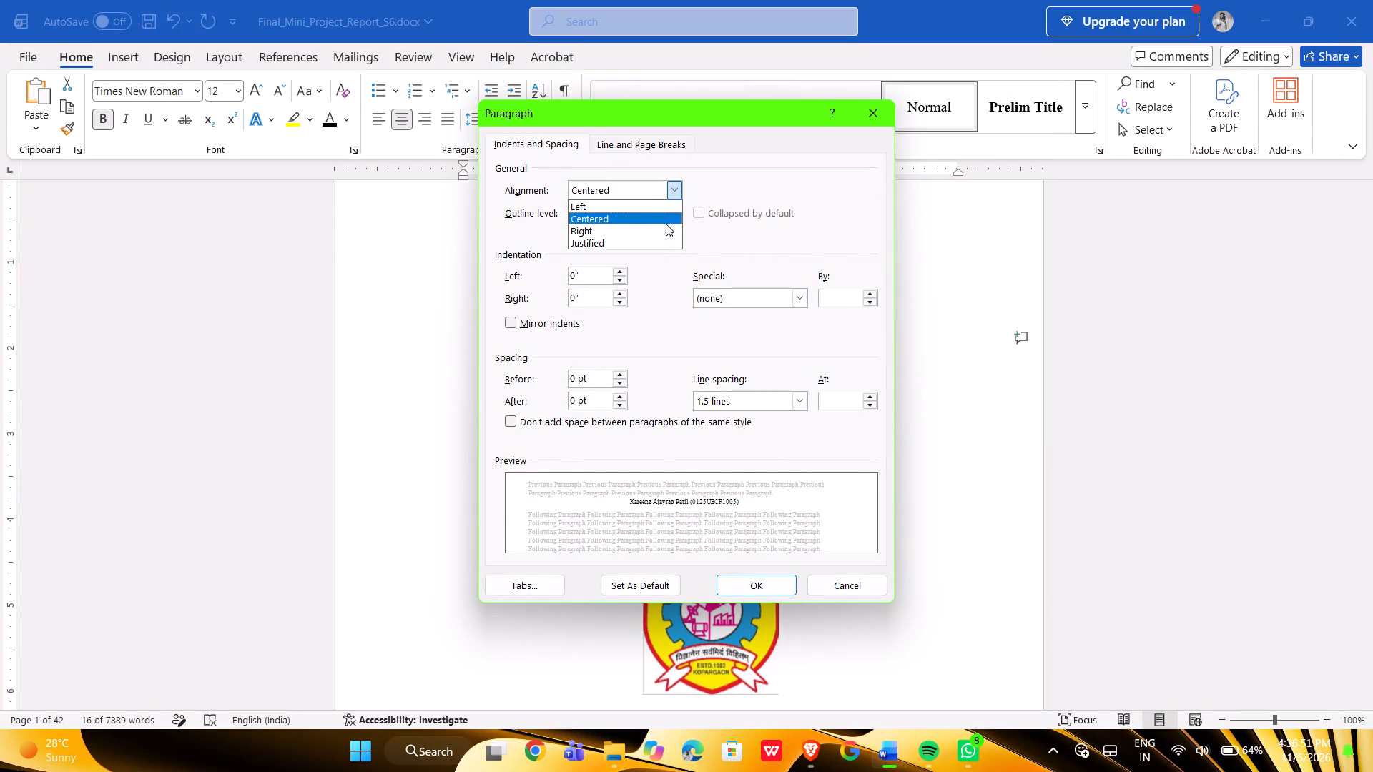
{"action": "left_click", "coordinate": [660, 242]}
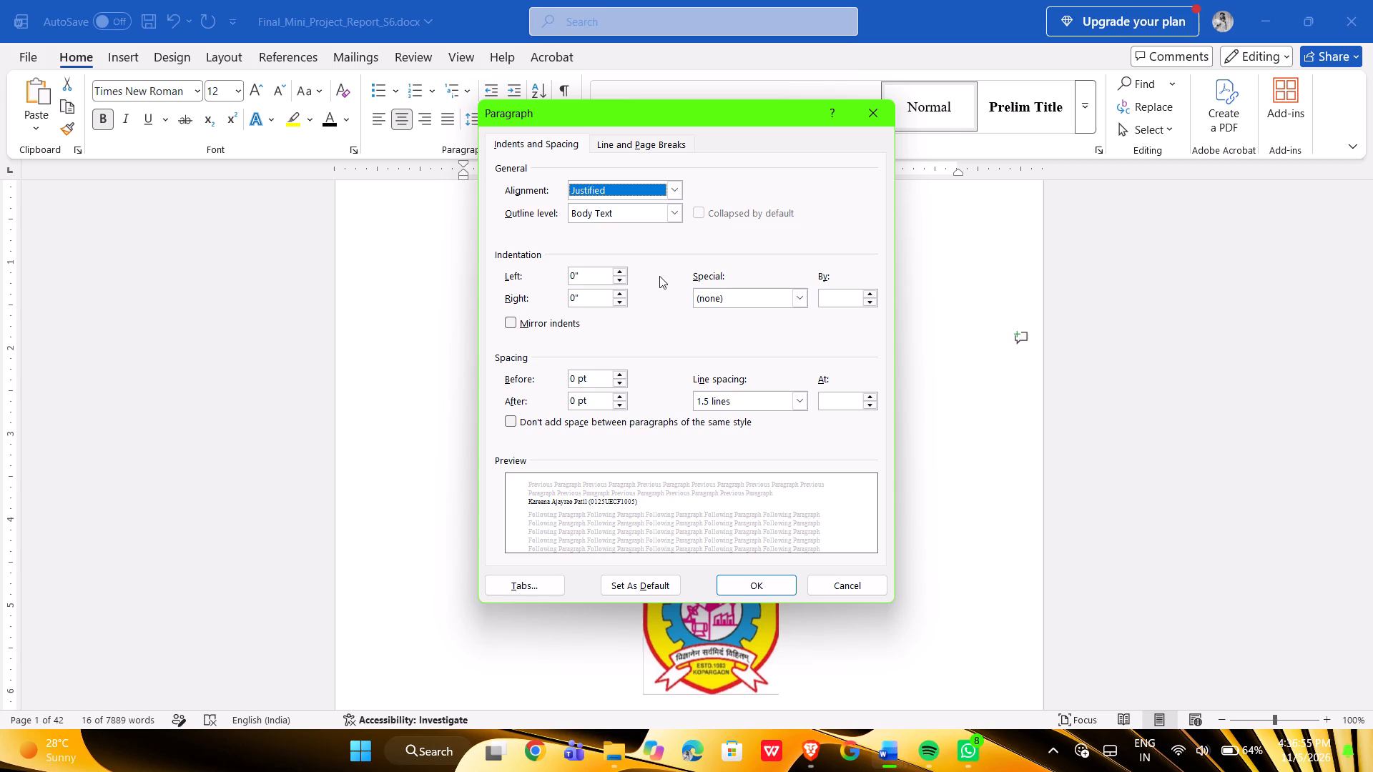
{"action": "left_click", "coordinate": [734, 580]}
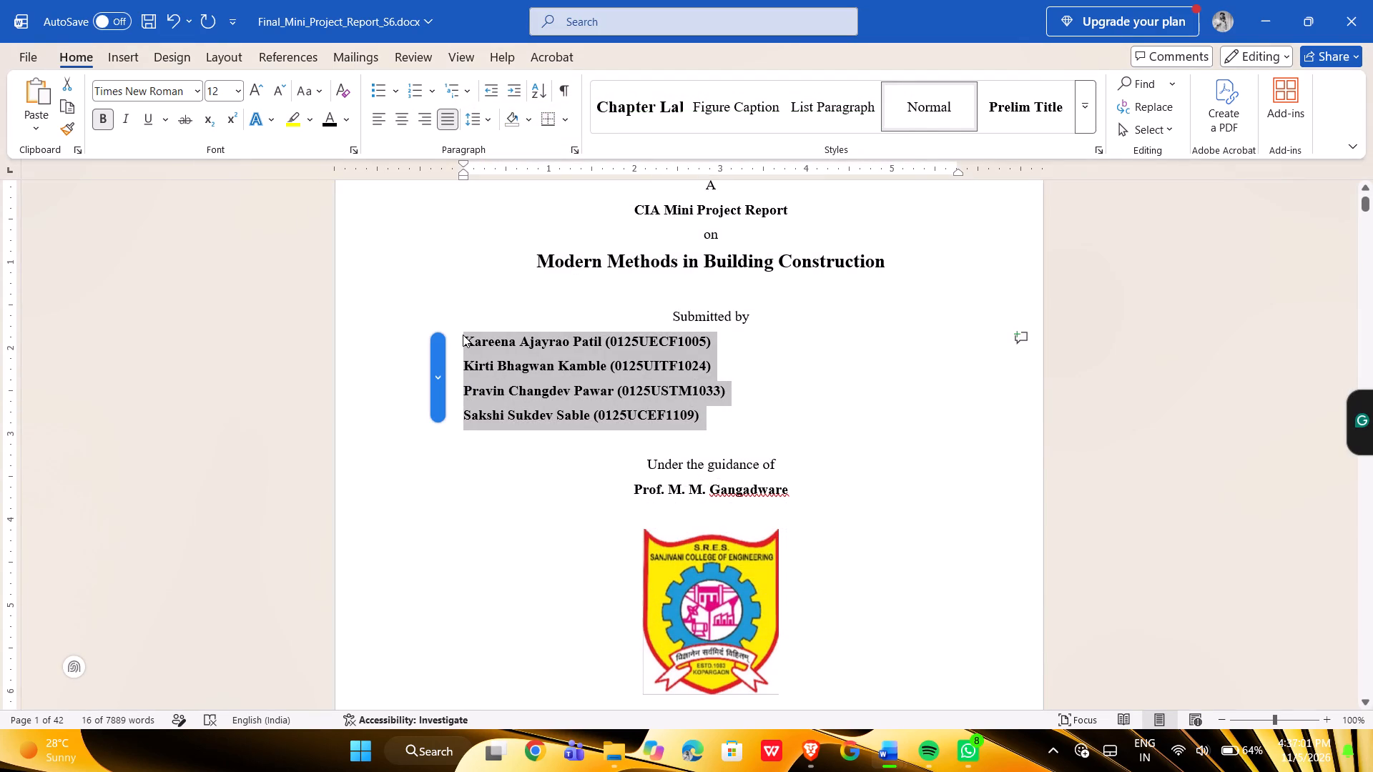
Indent the four student lines to about 1.5 inches so they form a left-aligned block beneath "Submitted by".
{"action": "key", "text": "Tab"}
{"action": "key", "text": "Tab"}
{"action": "key", "text": "Tab"}
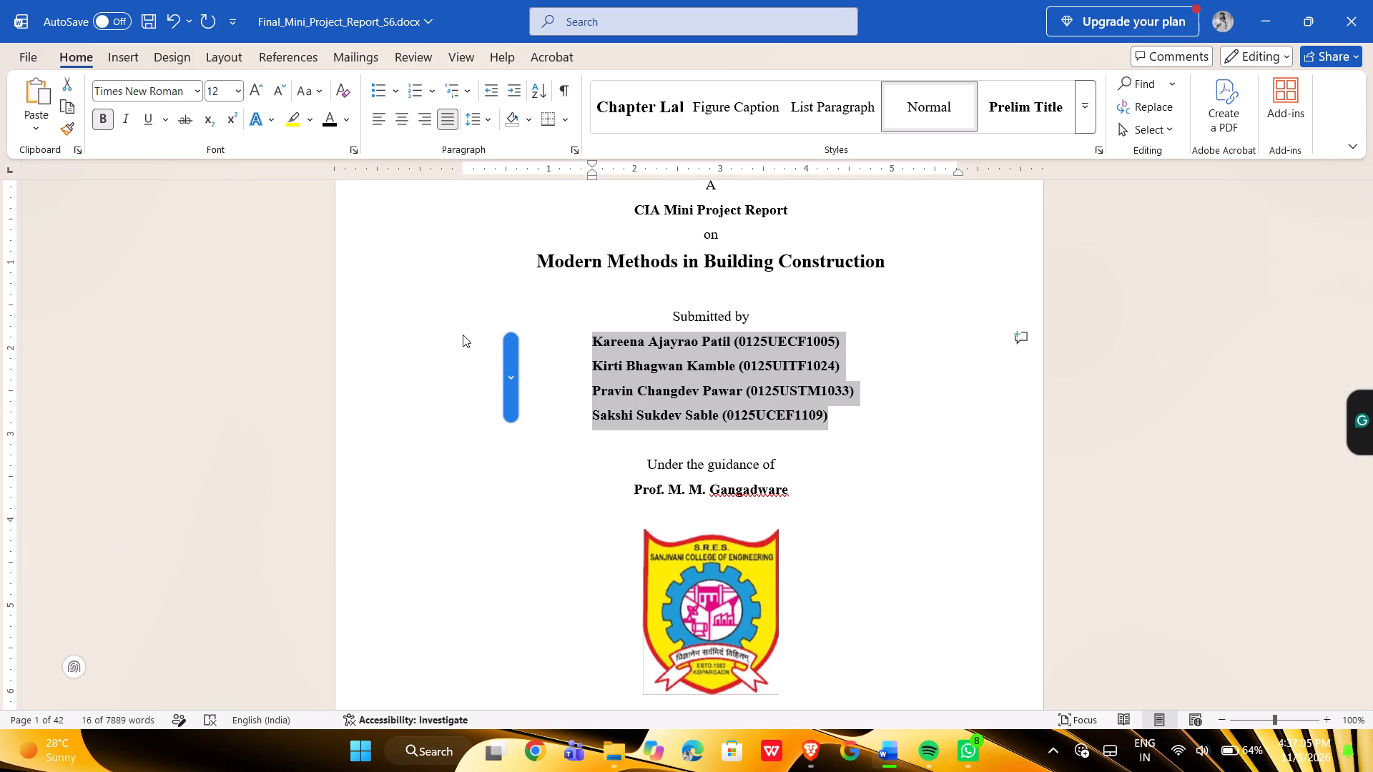
{"action": "left_click", "coordinate": [732, 336]}
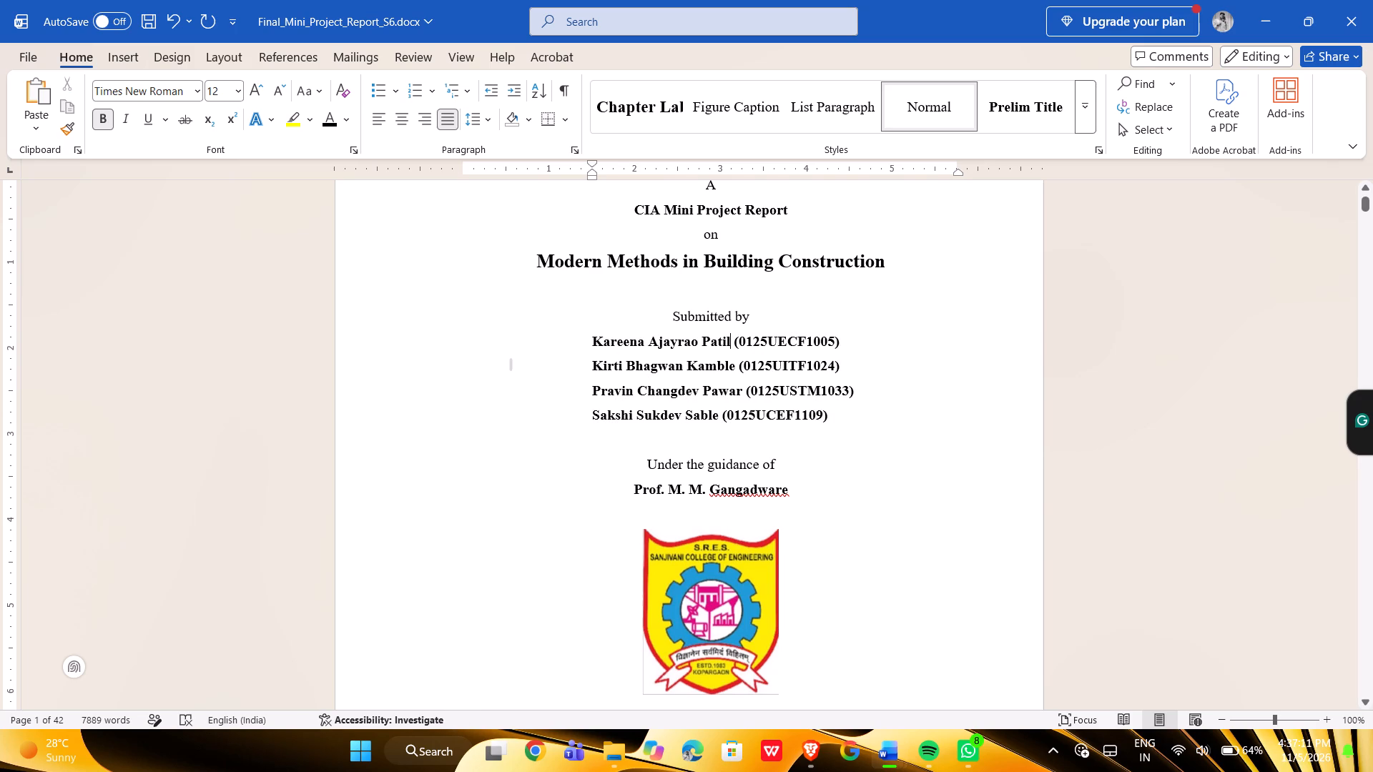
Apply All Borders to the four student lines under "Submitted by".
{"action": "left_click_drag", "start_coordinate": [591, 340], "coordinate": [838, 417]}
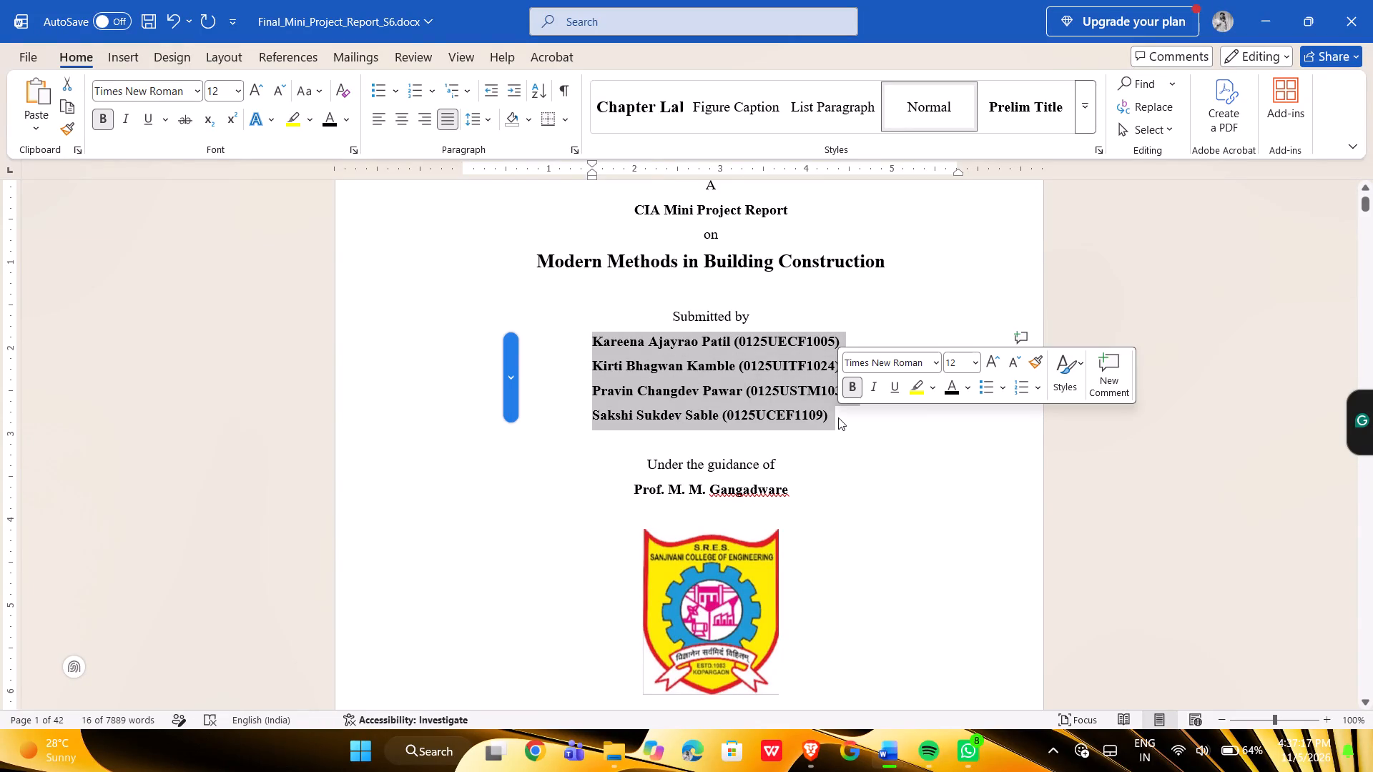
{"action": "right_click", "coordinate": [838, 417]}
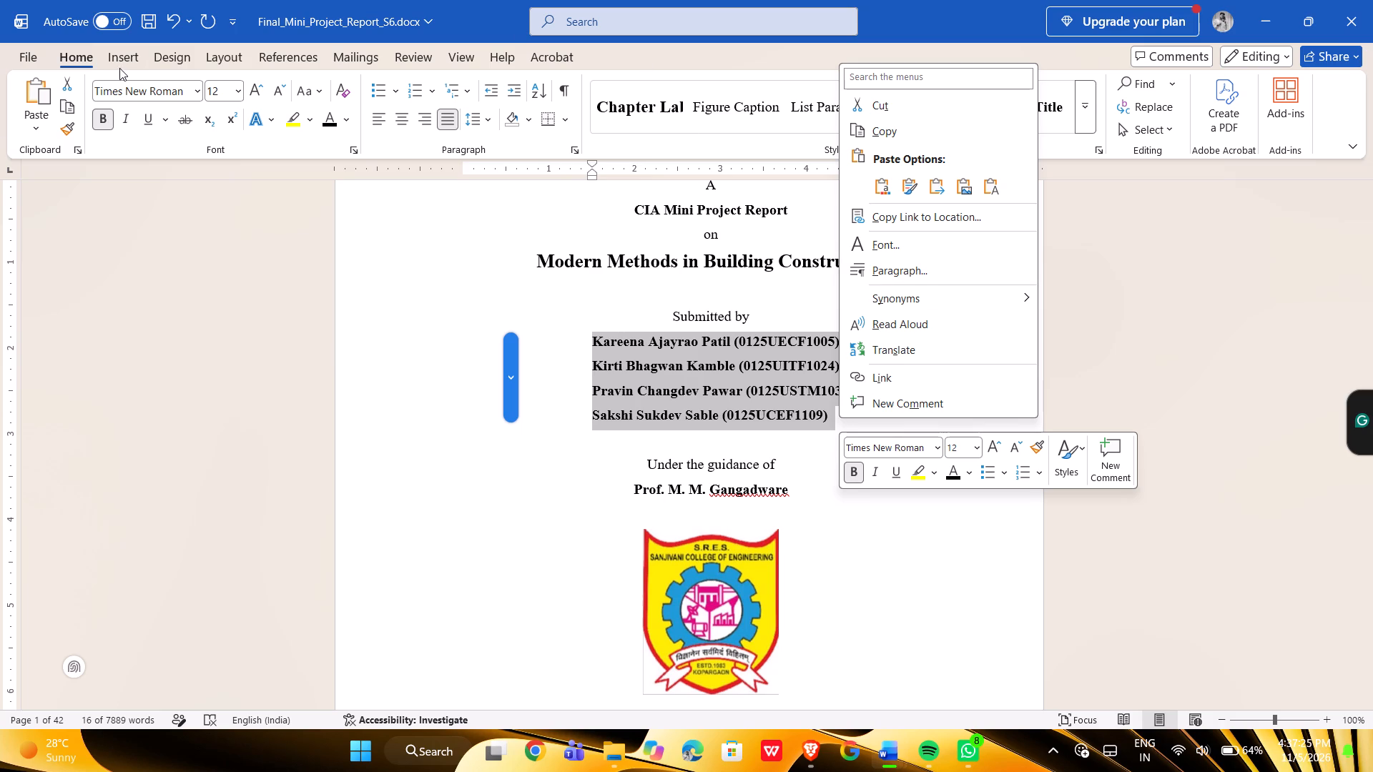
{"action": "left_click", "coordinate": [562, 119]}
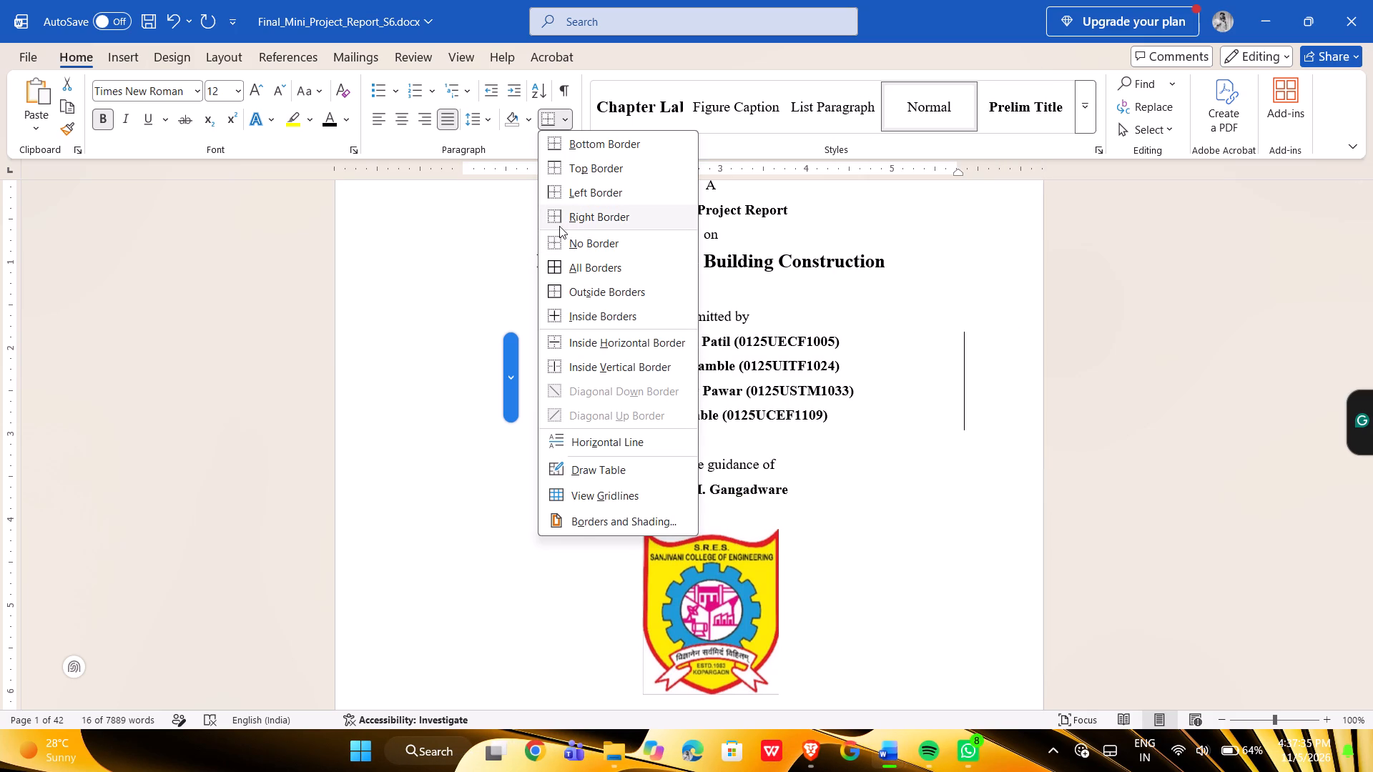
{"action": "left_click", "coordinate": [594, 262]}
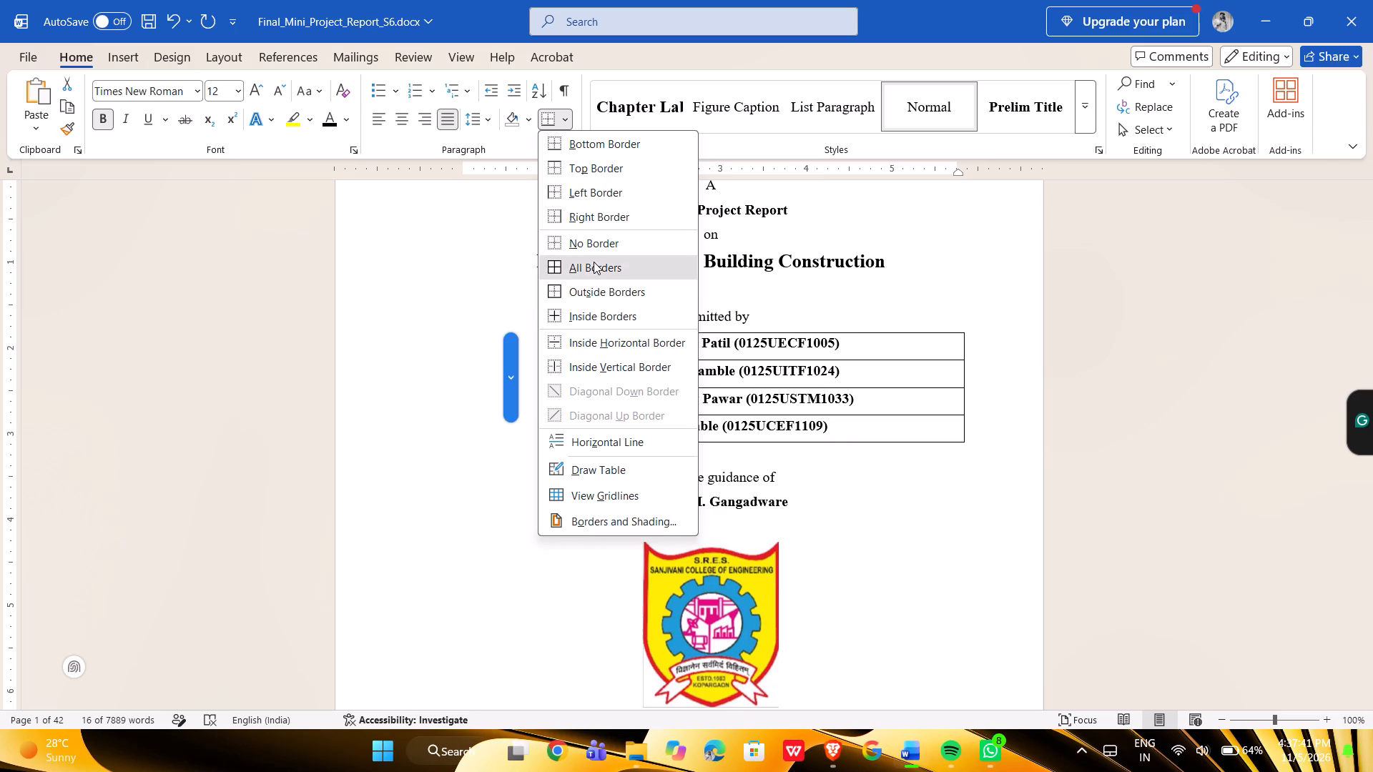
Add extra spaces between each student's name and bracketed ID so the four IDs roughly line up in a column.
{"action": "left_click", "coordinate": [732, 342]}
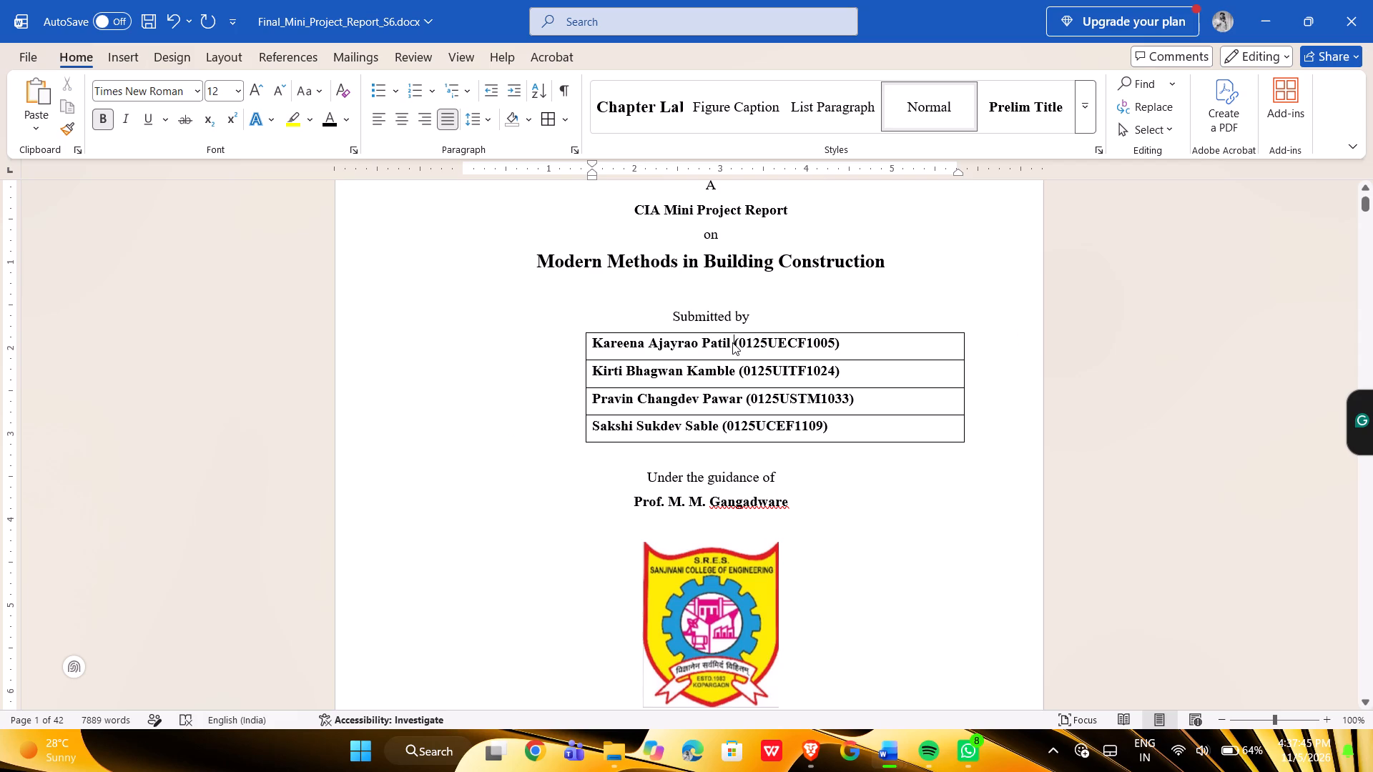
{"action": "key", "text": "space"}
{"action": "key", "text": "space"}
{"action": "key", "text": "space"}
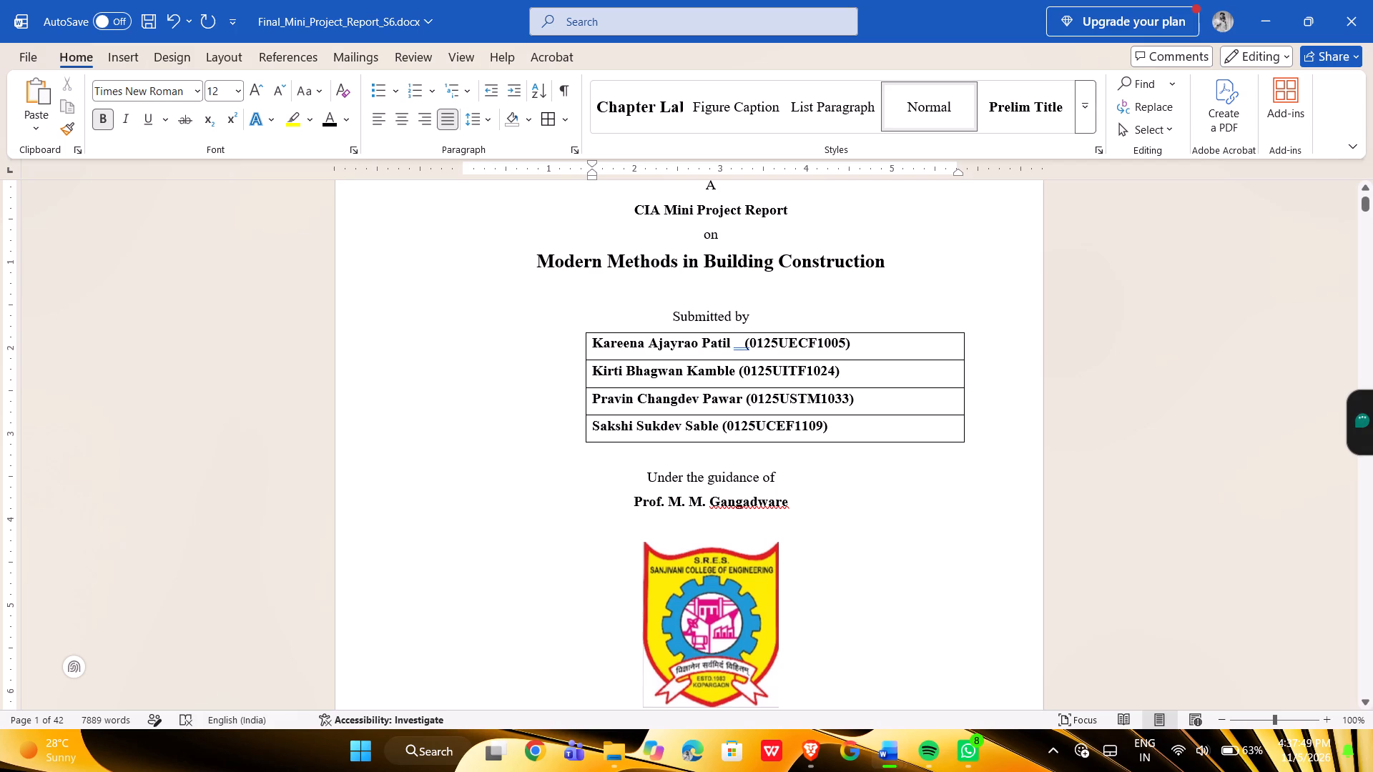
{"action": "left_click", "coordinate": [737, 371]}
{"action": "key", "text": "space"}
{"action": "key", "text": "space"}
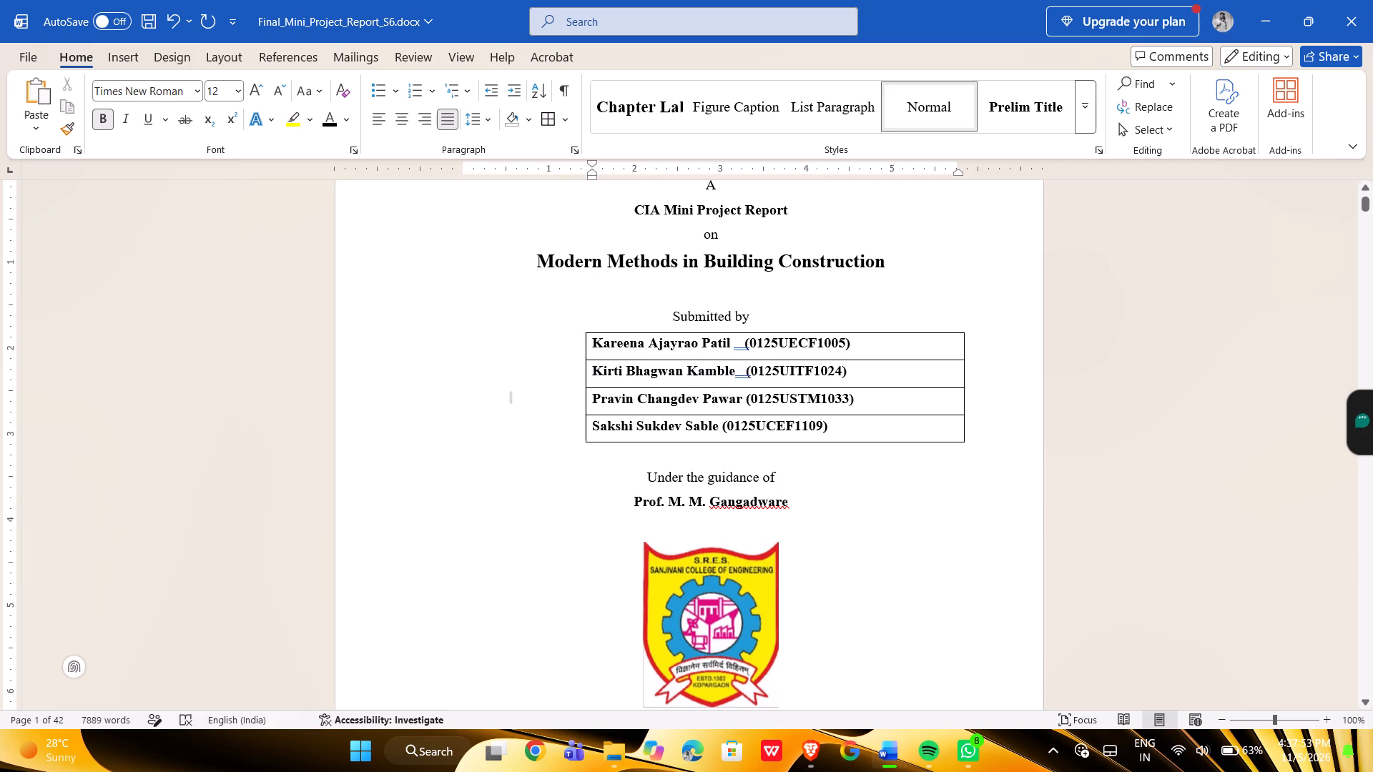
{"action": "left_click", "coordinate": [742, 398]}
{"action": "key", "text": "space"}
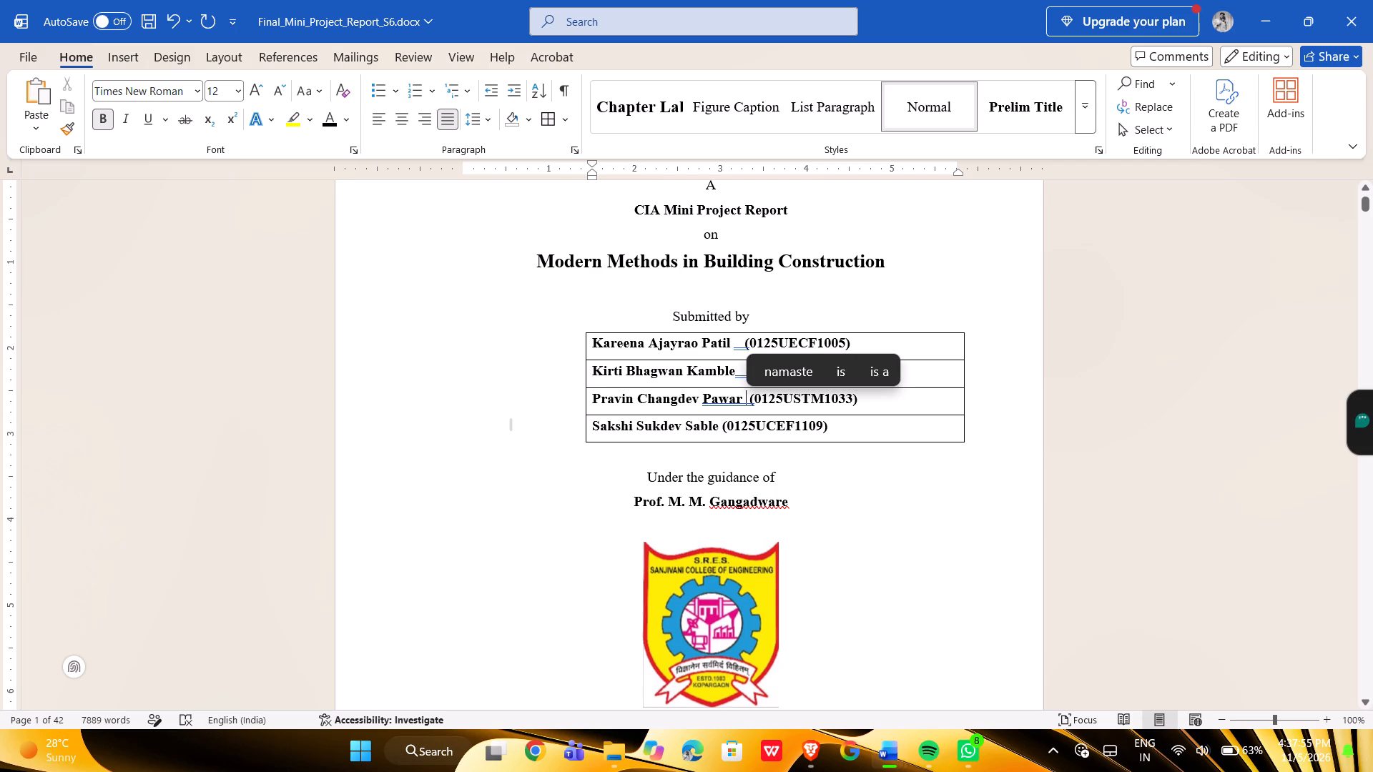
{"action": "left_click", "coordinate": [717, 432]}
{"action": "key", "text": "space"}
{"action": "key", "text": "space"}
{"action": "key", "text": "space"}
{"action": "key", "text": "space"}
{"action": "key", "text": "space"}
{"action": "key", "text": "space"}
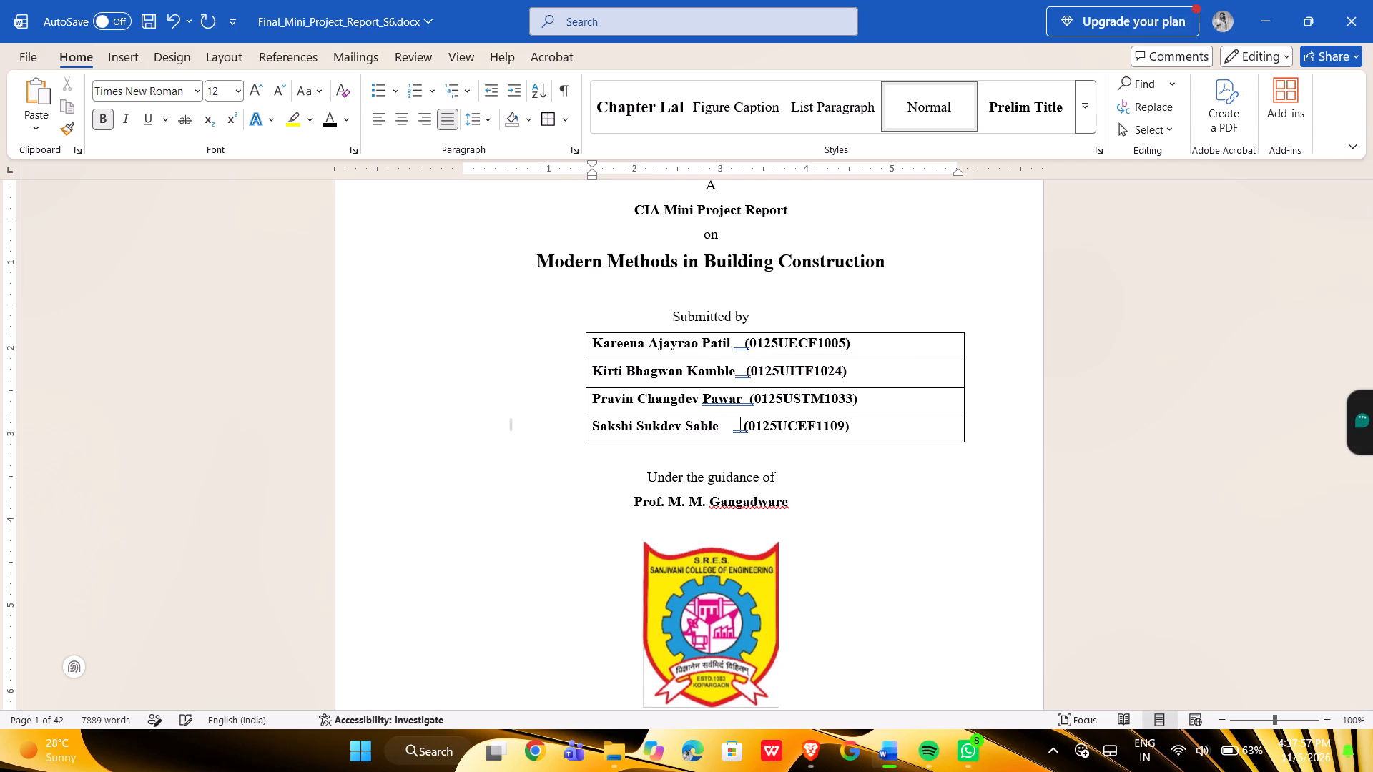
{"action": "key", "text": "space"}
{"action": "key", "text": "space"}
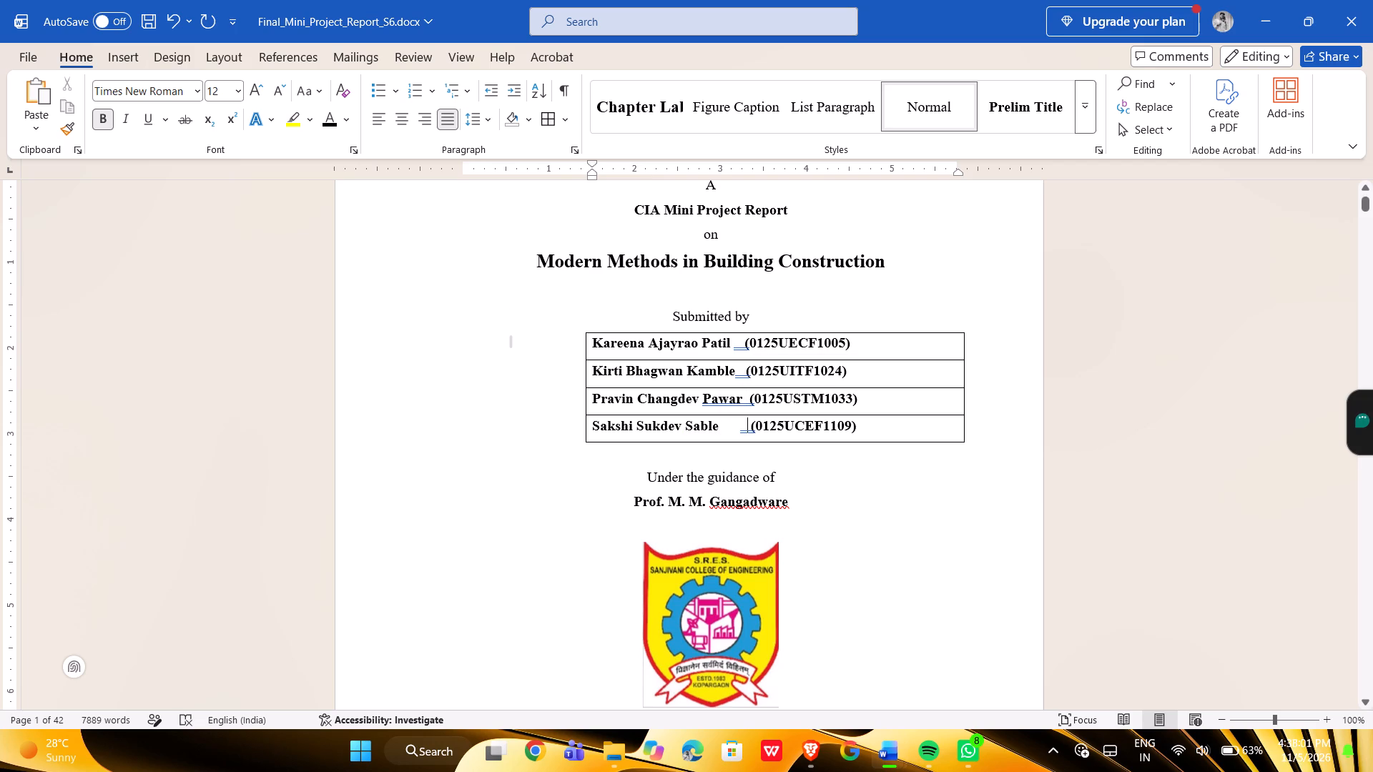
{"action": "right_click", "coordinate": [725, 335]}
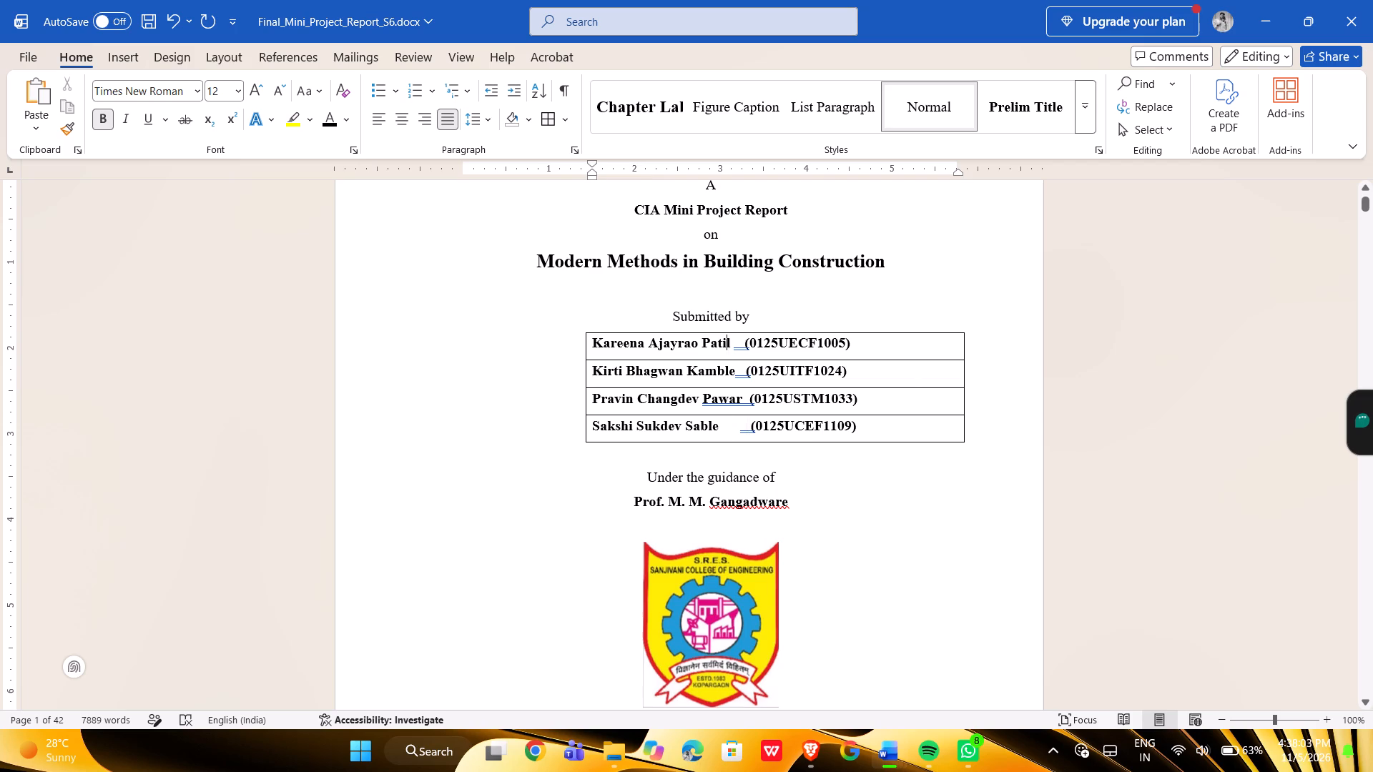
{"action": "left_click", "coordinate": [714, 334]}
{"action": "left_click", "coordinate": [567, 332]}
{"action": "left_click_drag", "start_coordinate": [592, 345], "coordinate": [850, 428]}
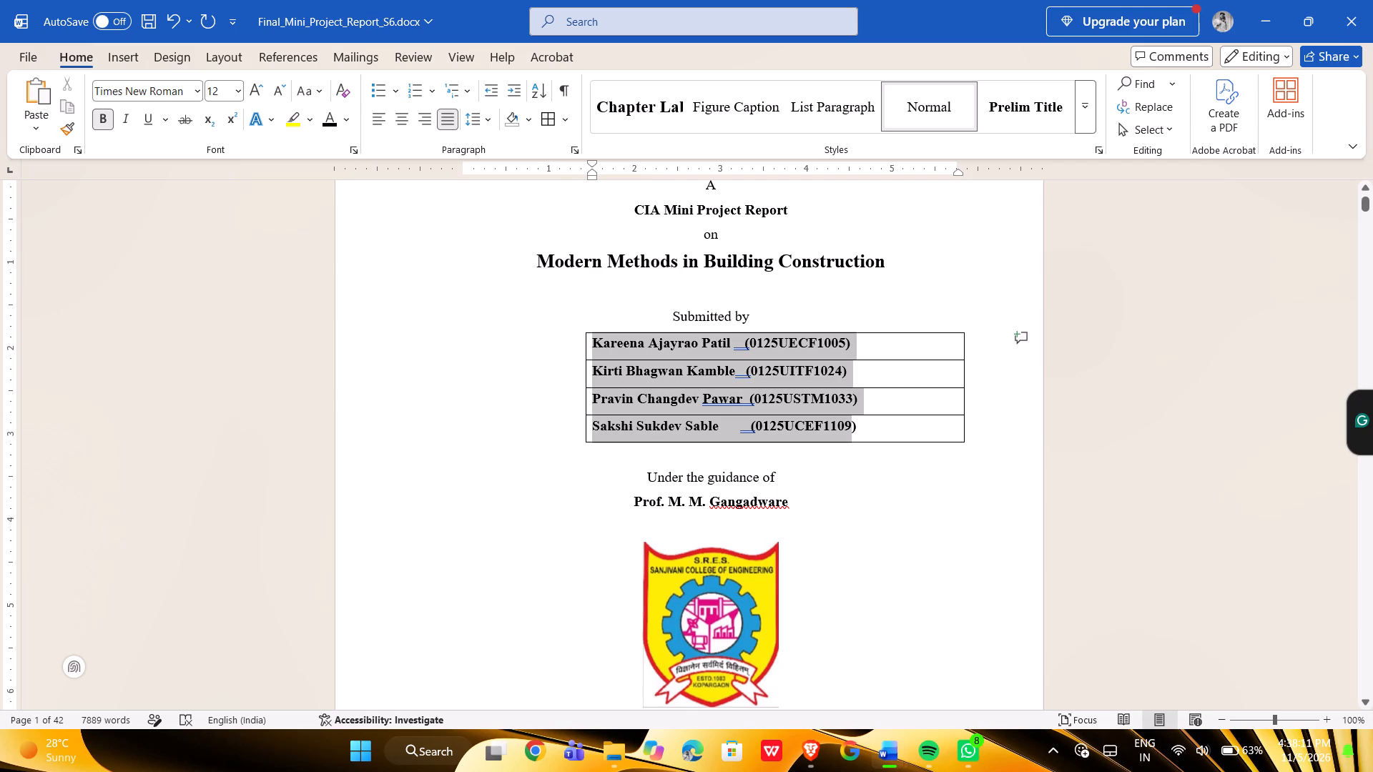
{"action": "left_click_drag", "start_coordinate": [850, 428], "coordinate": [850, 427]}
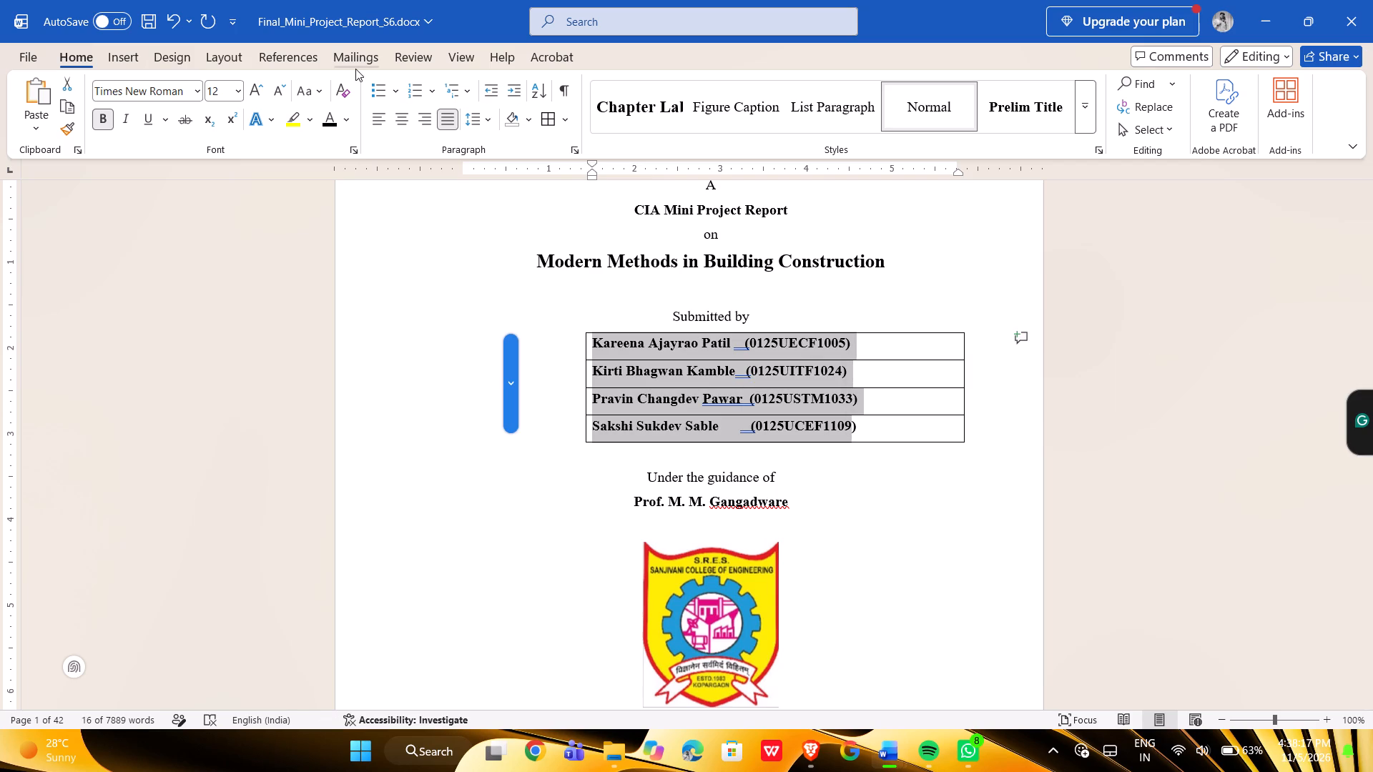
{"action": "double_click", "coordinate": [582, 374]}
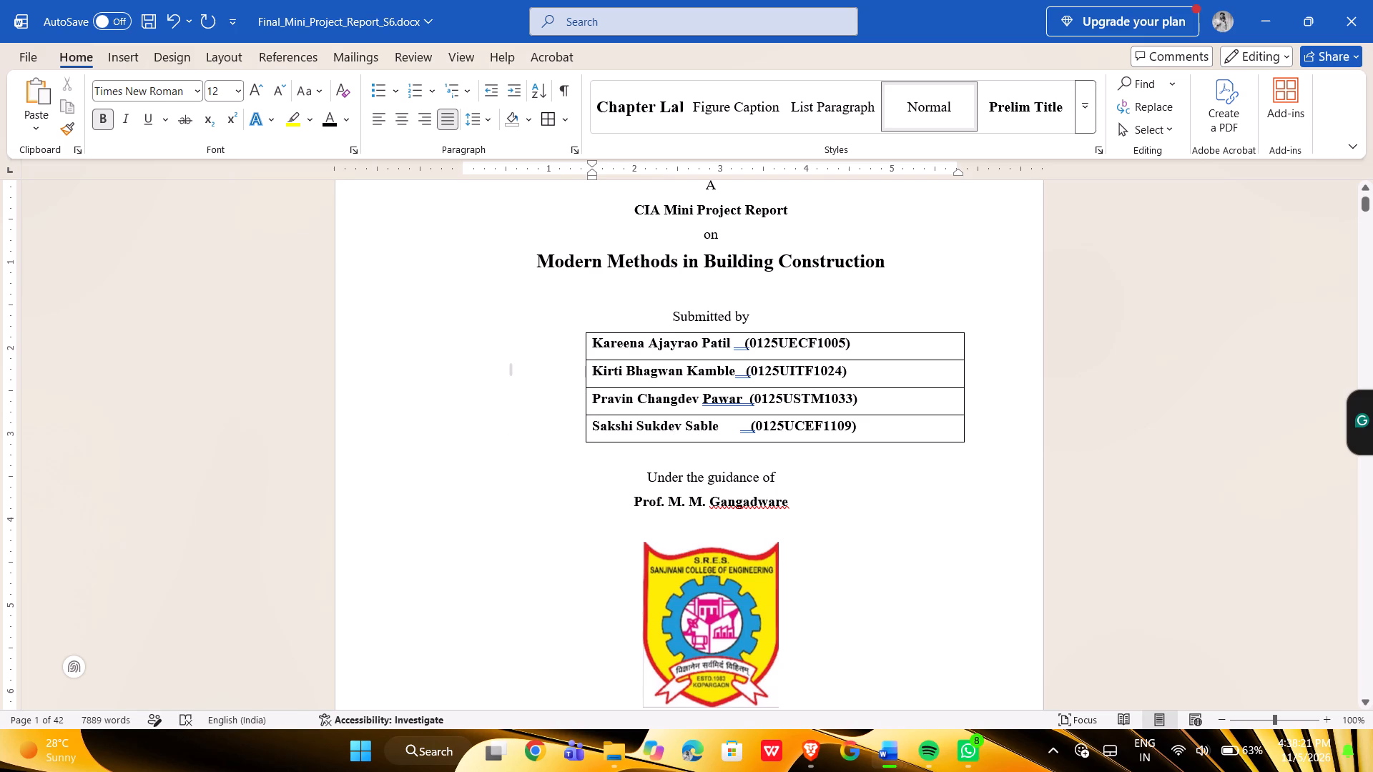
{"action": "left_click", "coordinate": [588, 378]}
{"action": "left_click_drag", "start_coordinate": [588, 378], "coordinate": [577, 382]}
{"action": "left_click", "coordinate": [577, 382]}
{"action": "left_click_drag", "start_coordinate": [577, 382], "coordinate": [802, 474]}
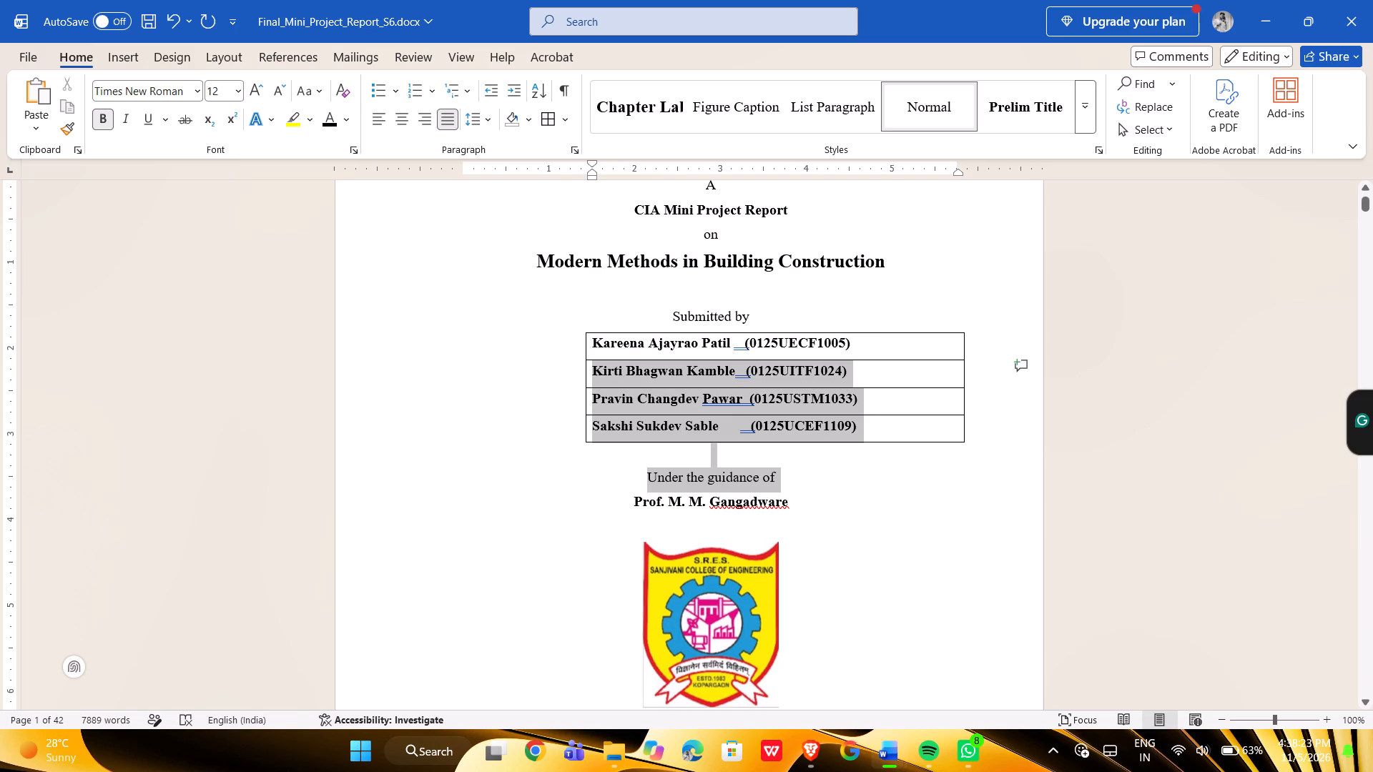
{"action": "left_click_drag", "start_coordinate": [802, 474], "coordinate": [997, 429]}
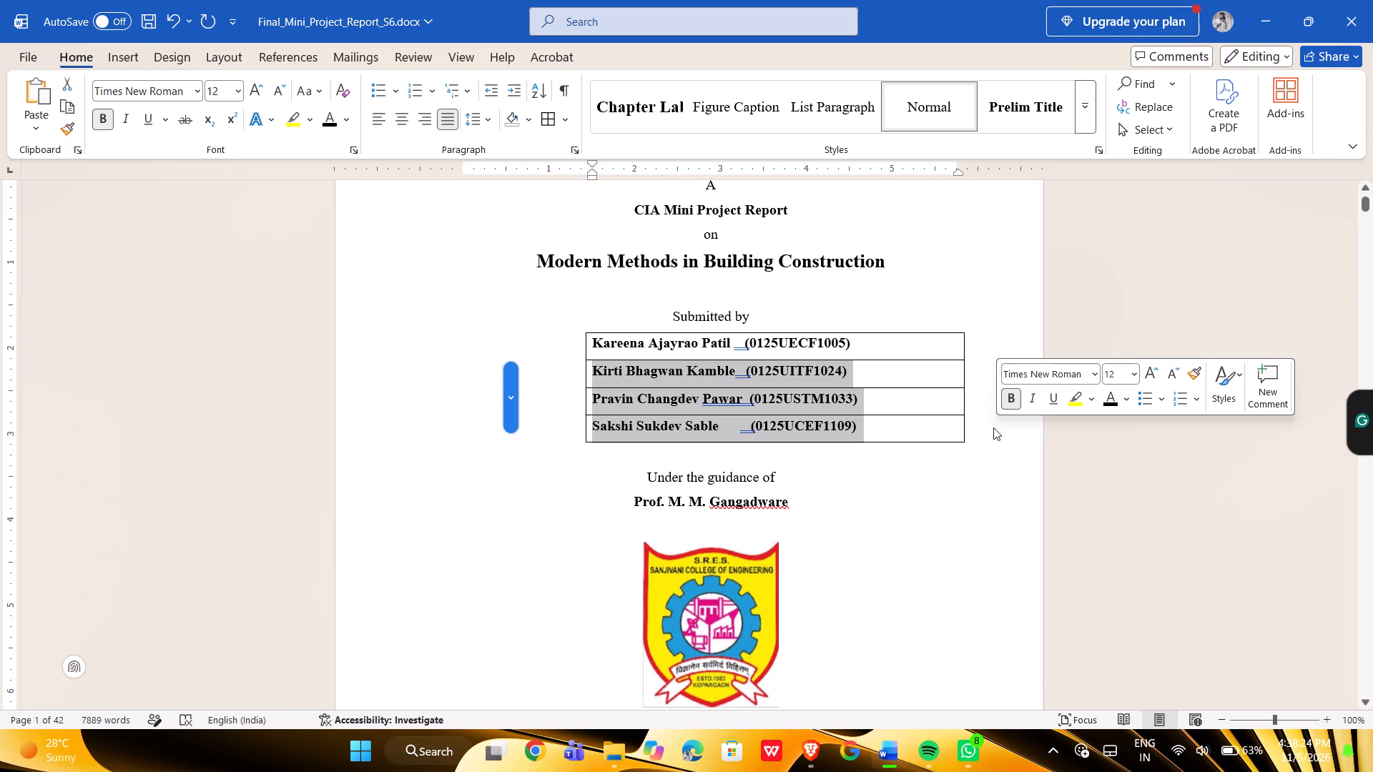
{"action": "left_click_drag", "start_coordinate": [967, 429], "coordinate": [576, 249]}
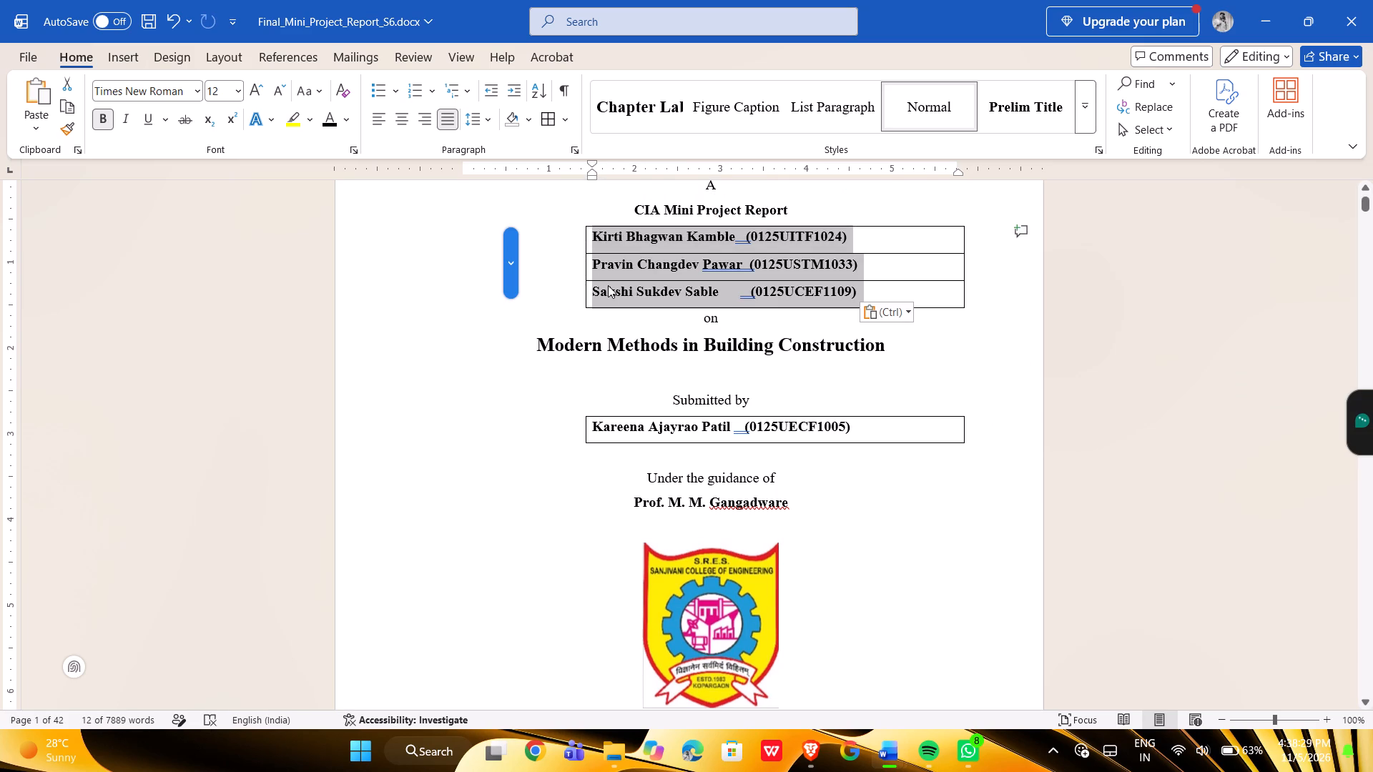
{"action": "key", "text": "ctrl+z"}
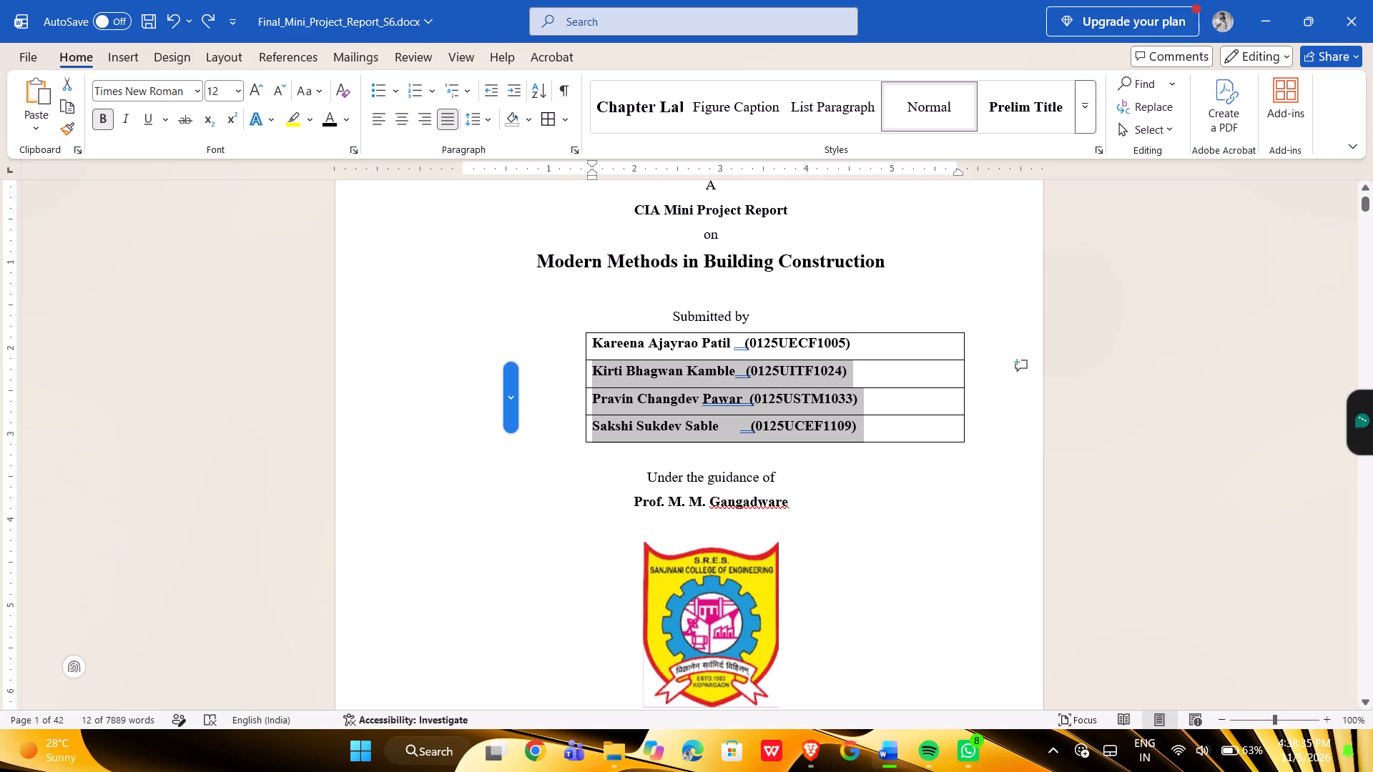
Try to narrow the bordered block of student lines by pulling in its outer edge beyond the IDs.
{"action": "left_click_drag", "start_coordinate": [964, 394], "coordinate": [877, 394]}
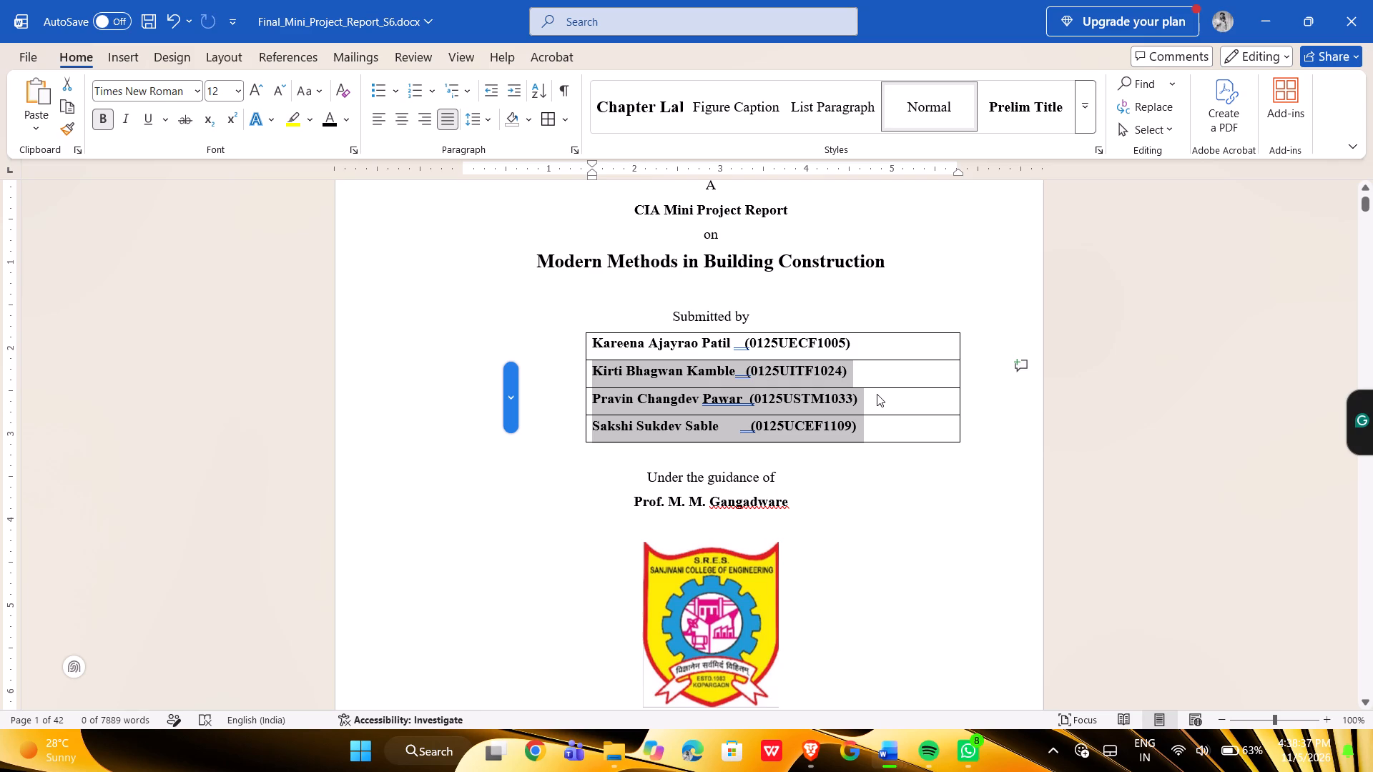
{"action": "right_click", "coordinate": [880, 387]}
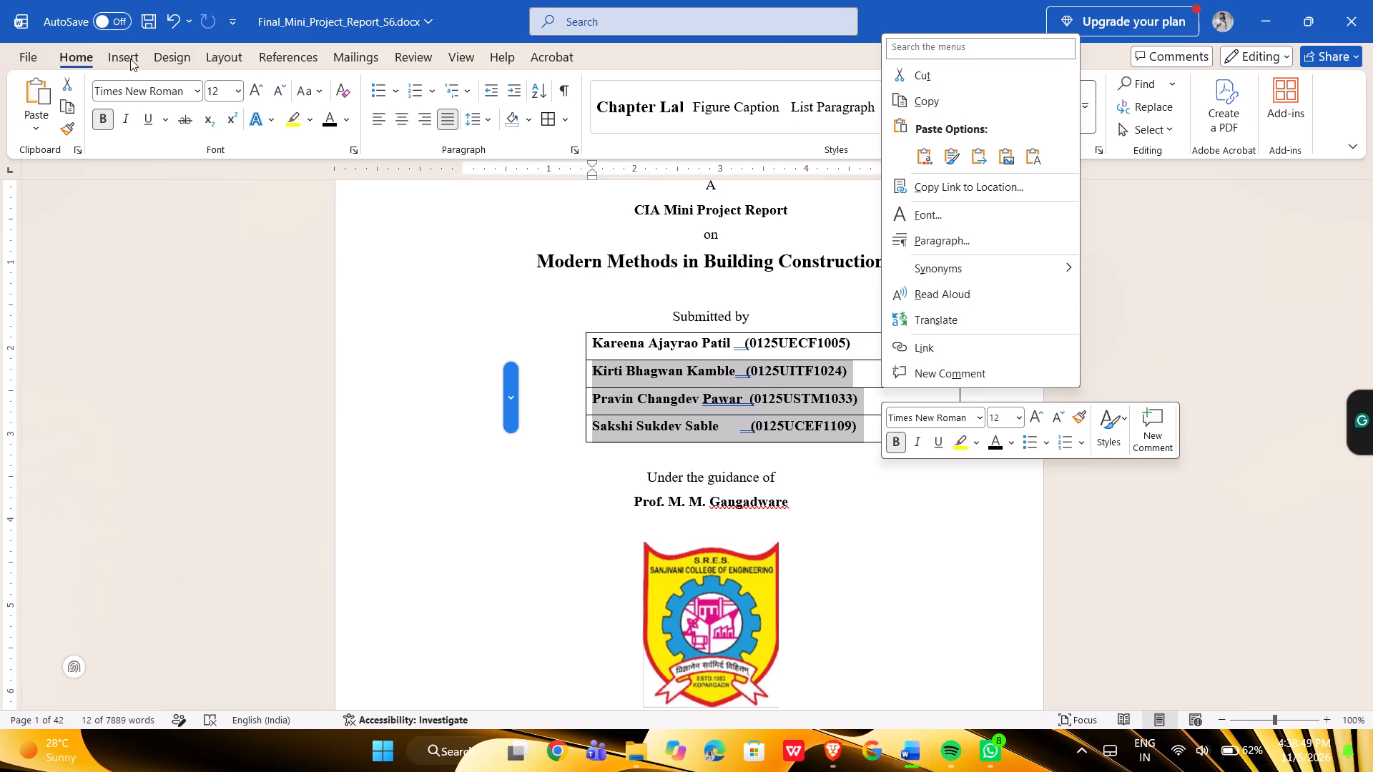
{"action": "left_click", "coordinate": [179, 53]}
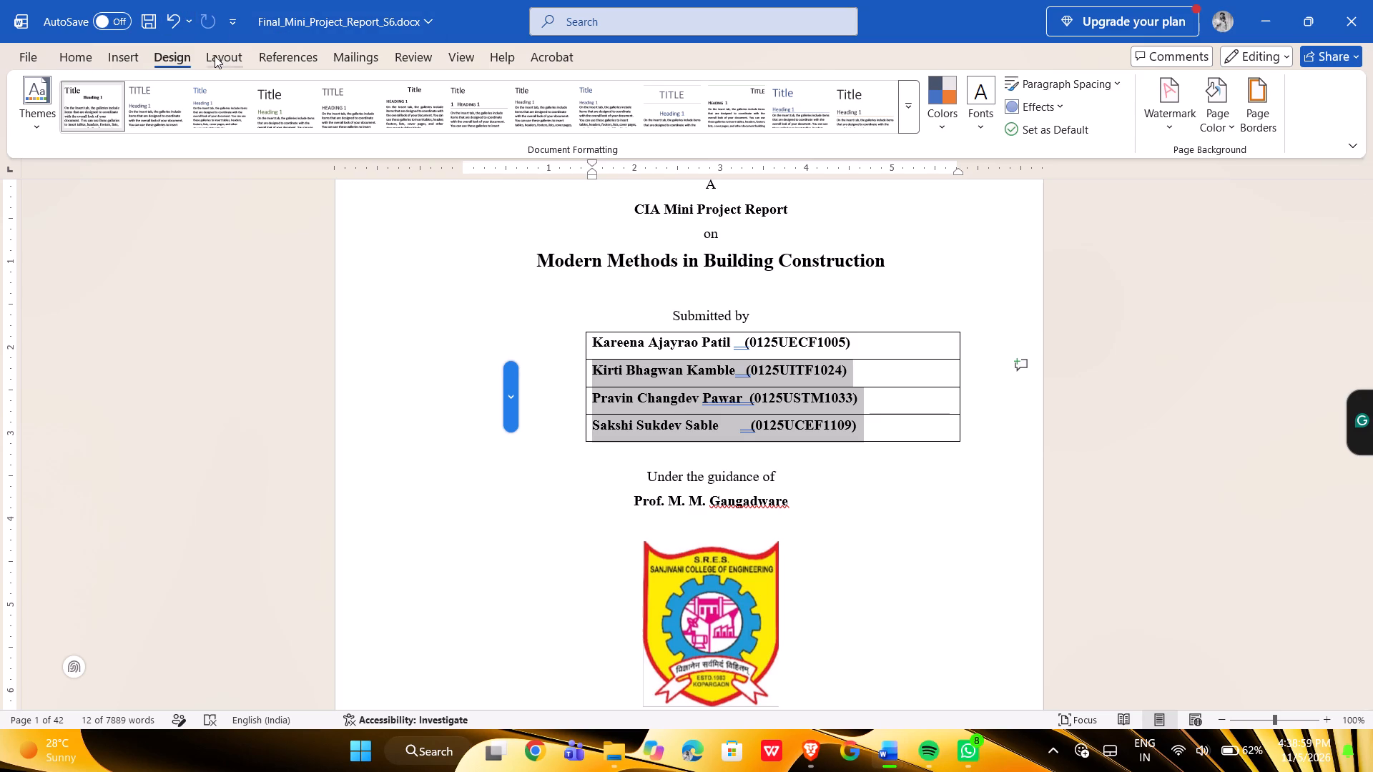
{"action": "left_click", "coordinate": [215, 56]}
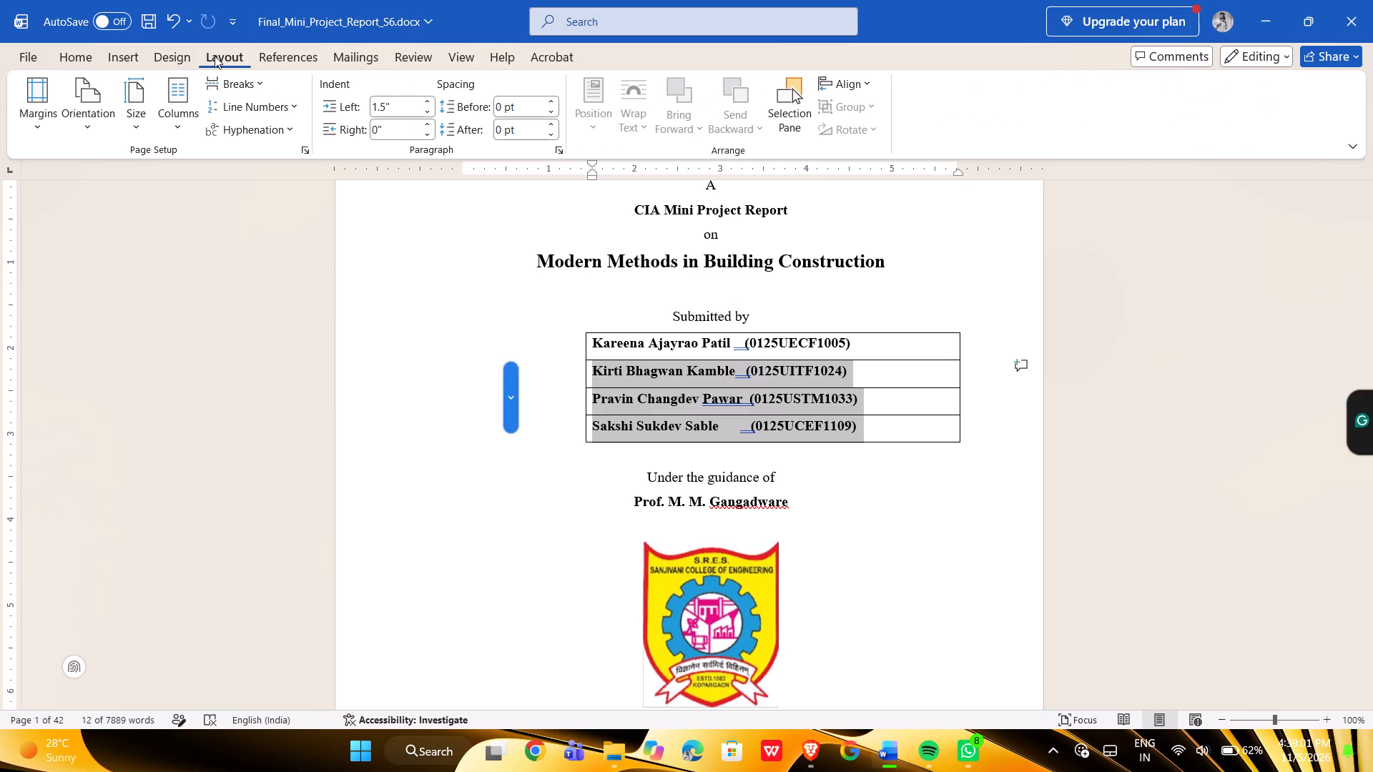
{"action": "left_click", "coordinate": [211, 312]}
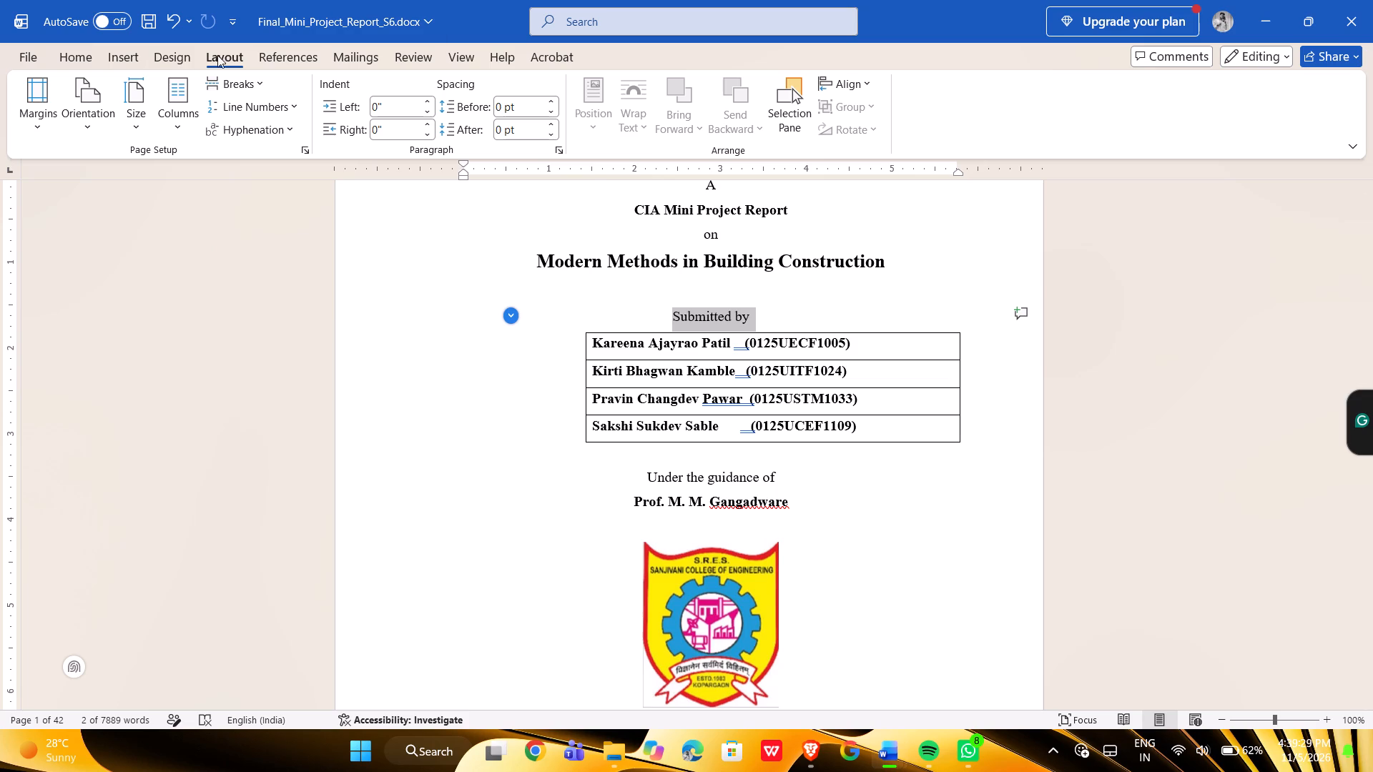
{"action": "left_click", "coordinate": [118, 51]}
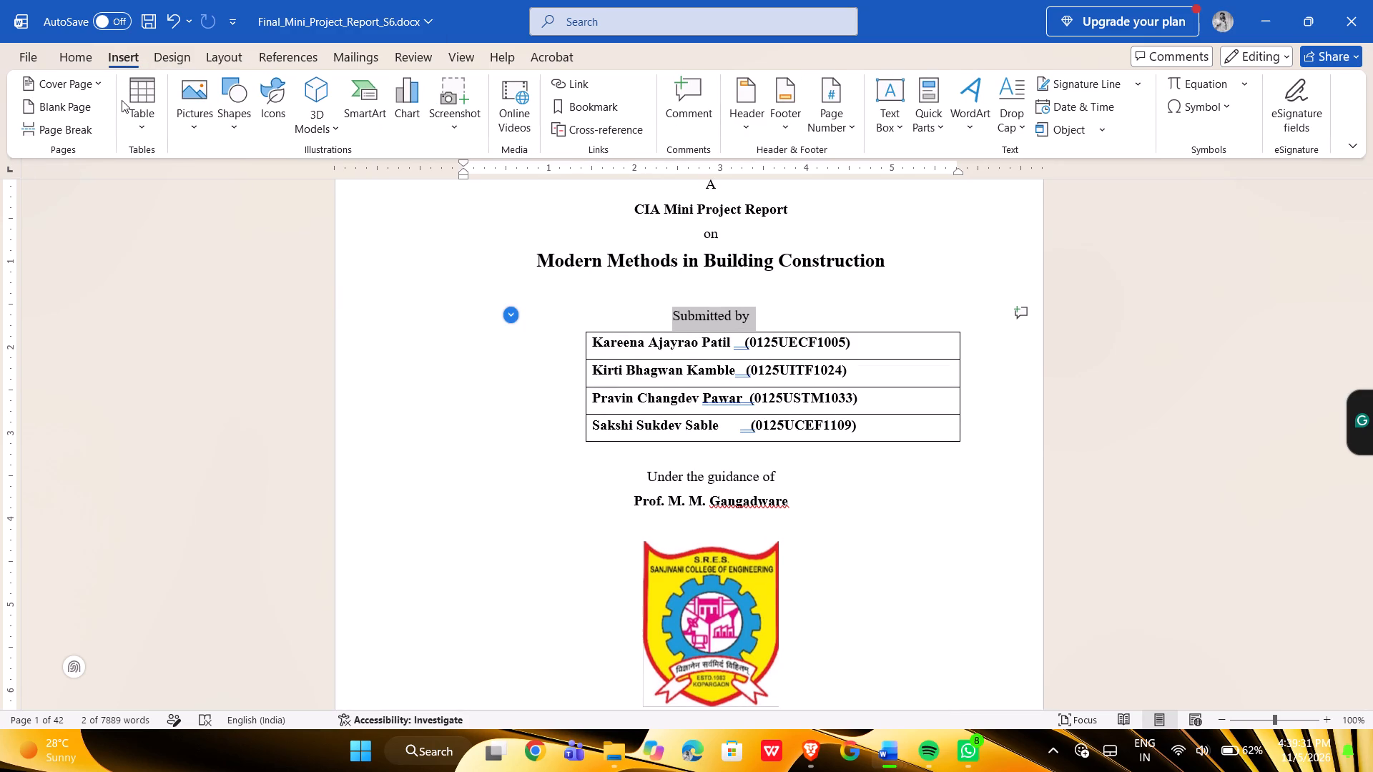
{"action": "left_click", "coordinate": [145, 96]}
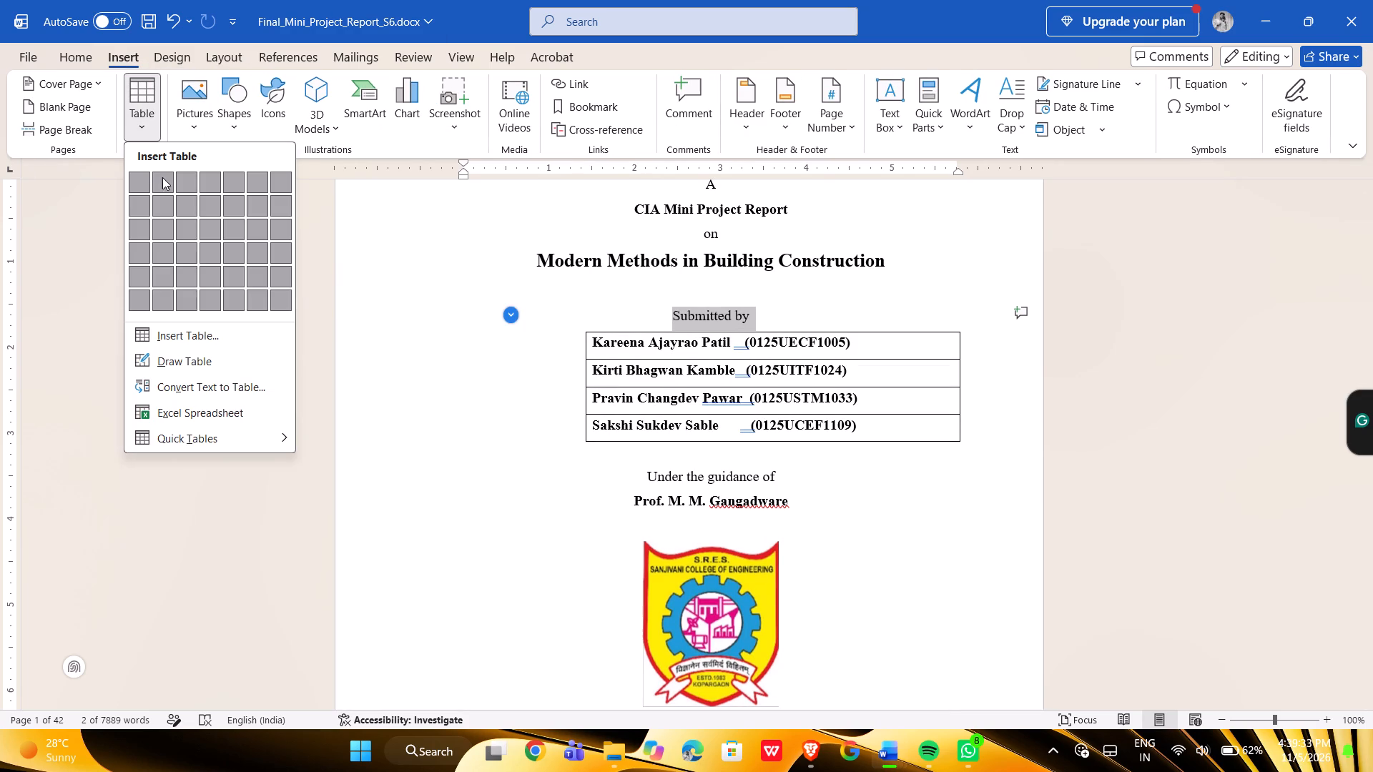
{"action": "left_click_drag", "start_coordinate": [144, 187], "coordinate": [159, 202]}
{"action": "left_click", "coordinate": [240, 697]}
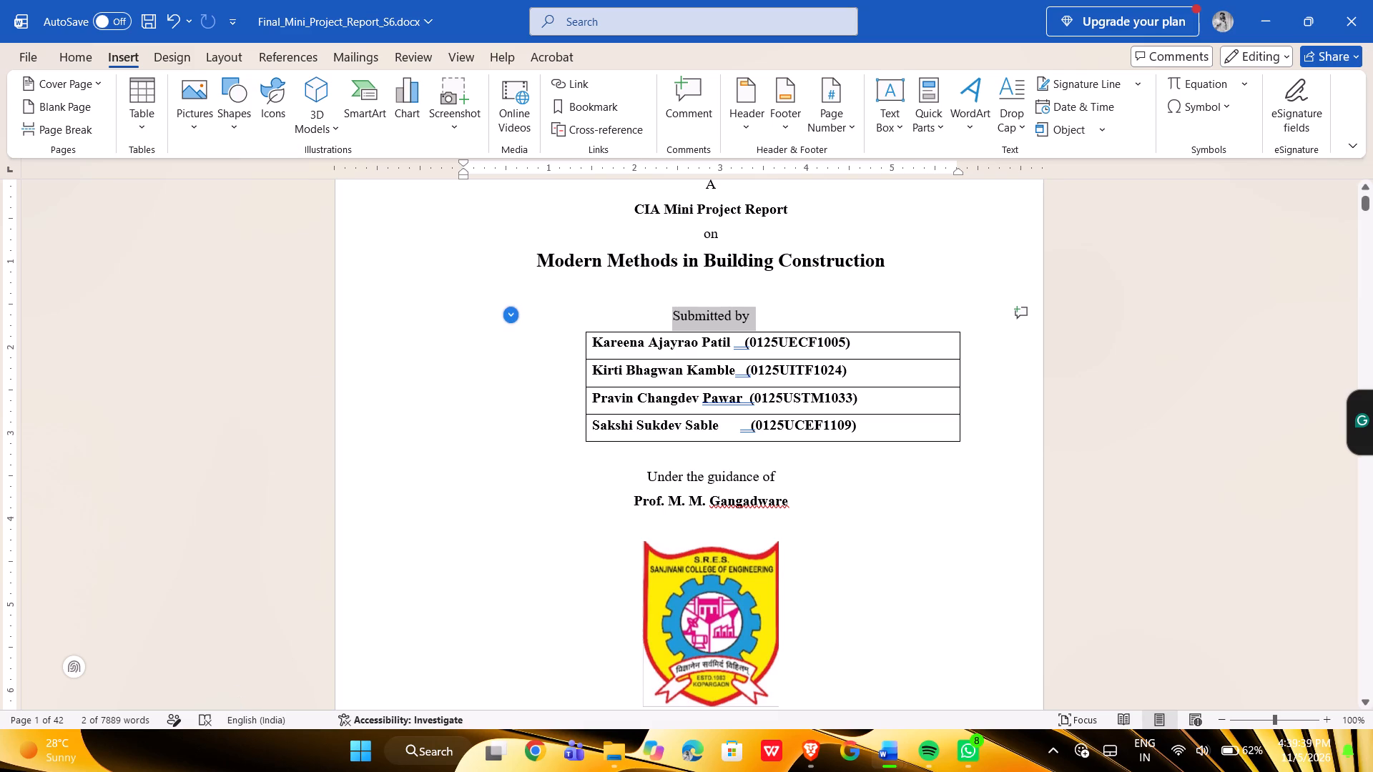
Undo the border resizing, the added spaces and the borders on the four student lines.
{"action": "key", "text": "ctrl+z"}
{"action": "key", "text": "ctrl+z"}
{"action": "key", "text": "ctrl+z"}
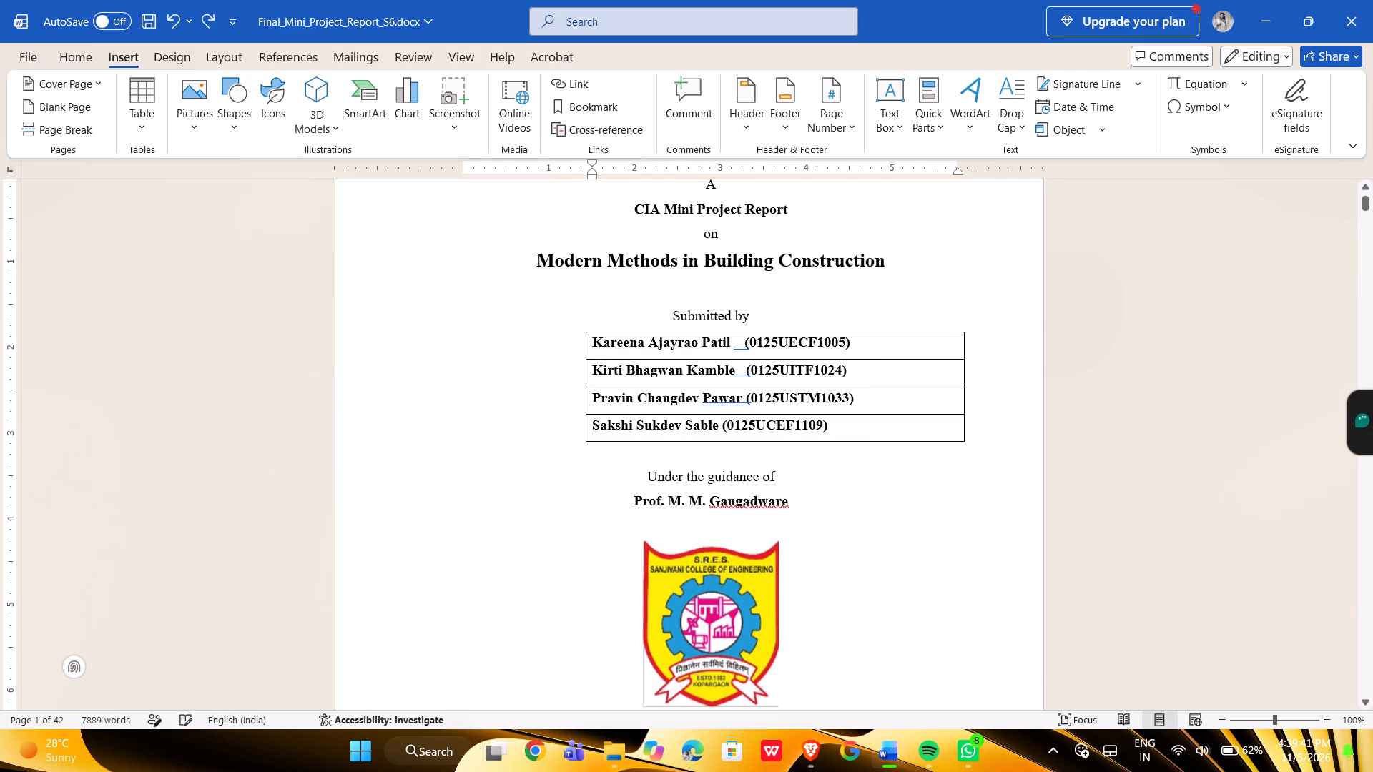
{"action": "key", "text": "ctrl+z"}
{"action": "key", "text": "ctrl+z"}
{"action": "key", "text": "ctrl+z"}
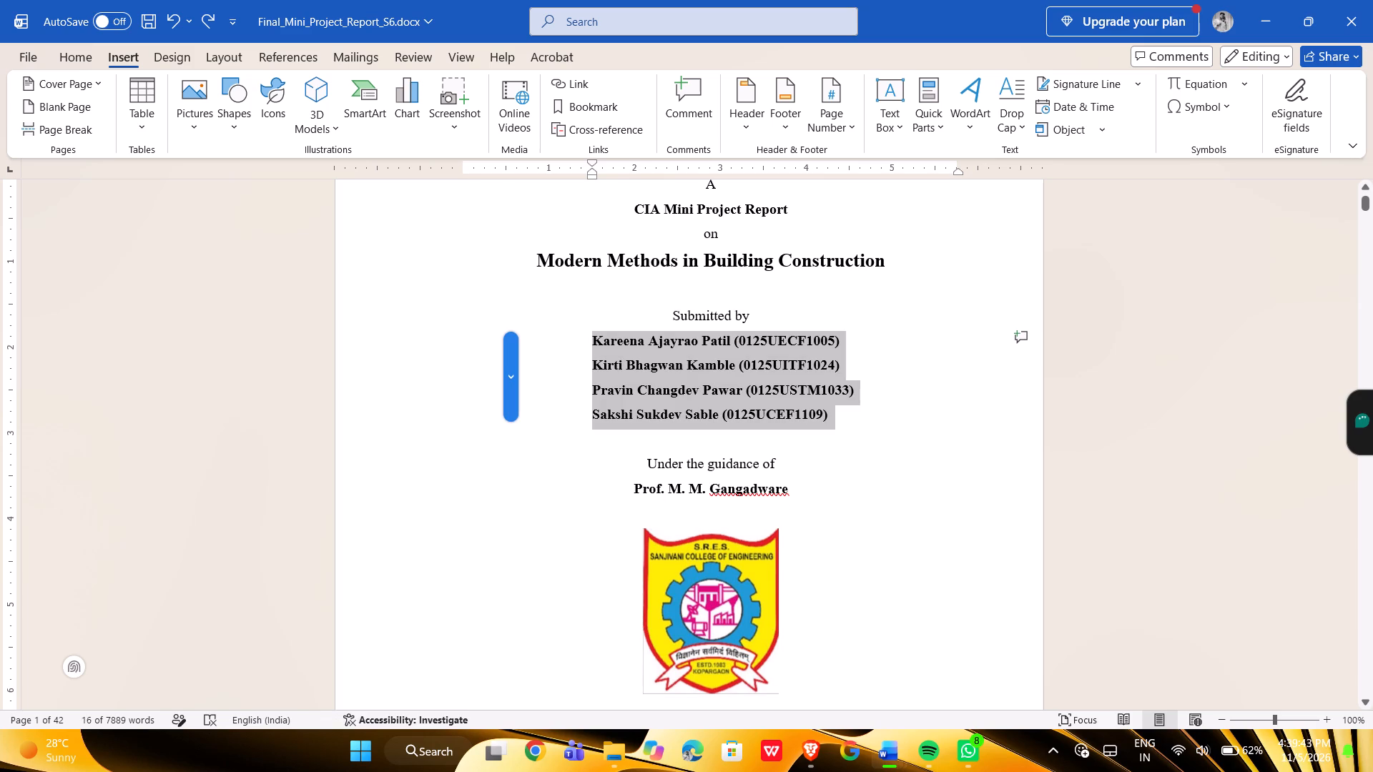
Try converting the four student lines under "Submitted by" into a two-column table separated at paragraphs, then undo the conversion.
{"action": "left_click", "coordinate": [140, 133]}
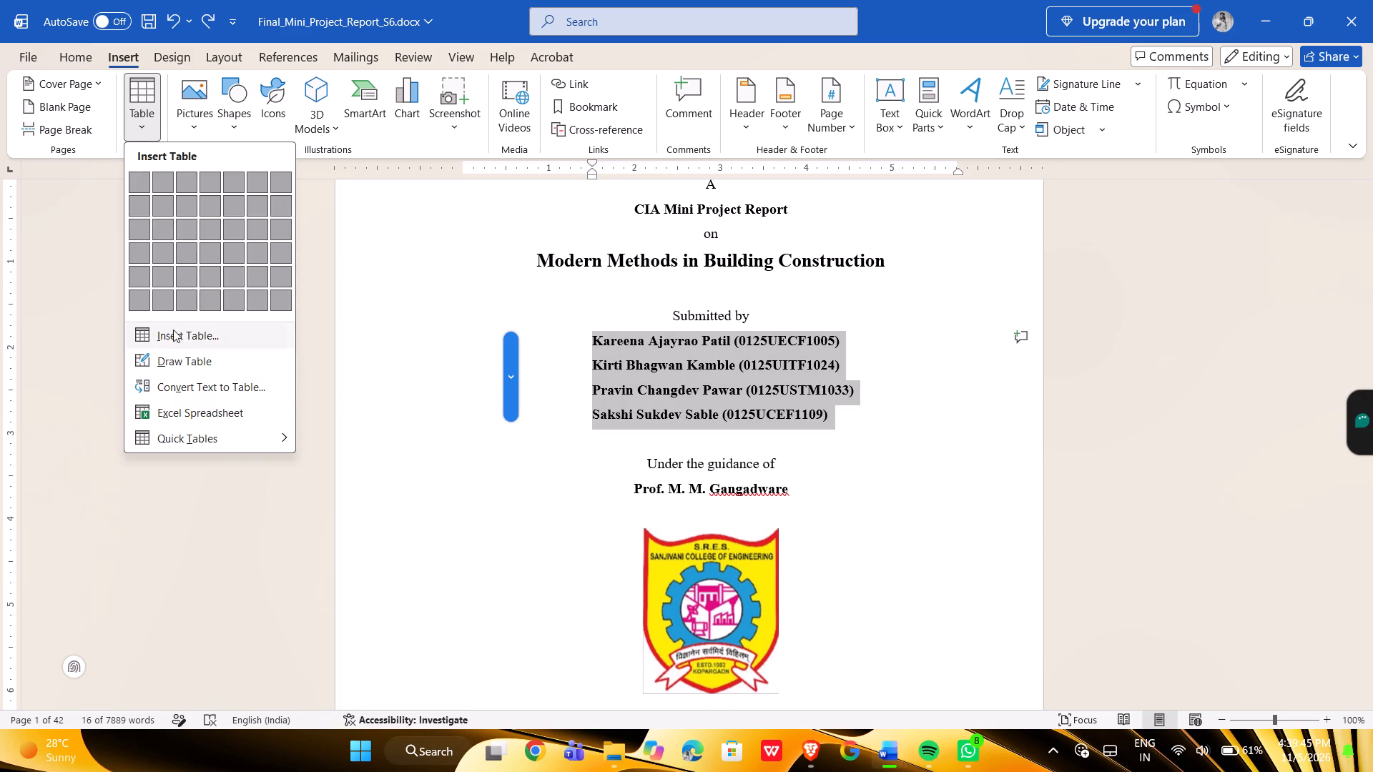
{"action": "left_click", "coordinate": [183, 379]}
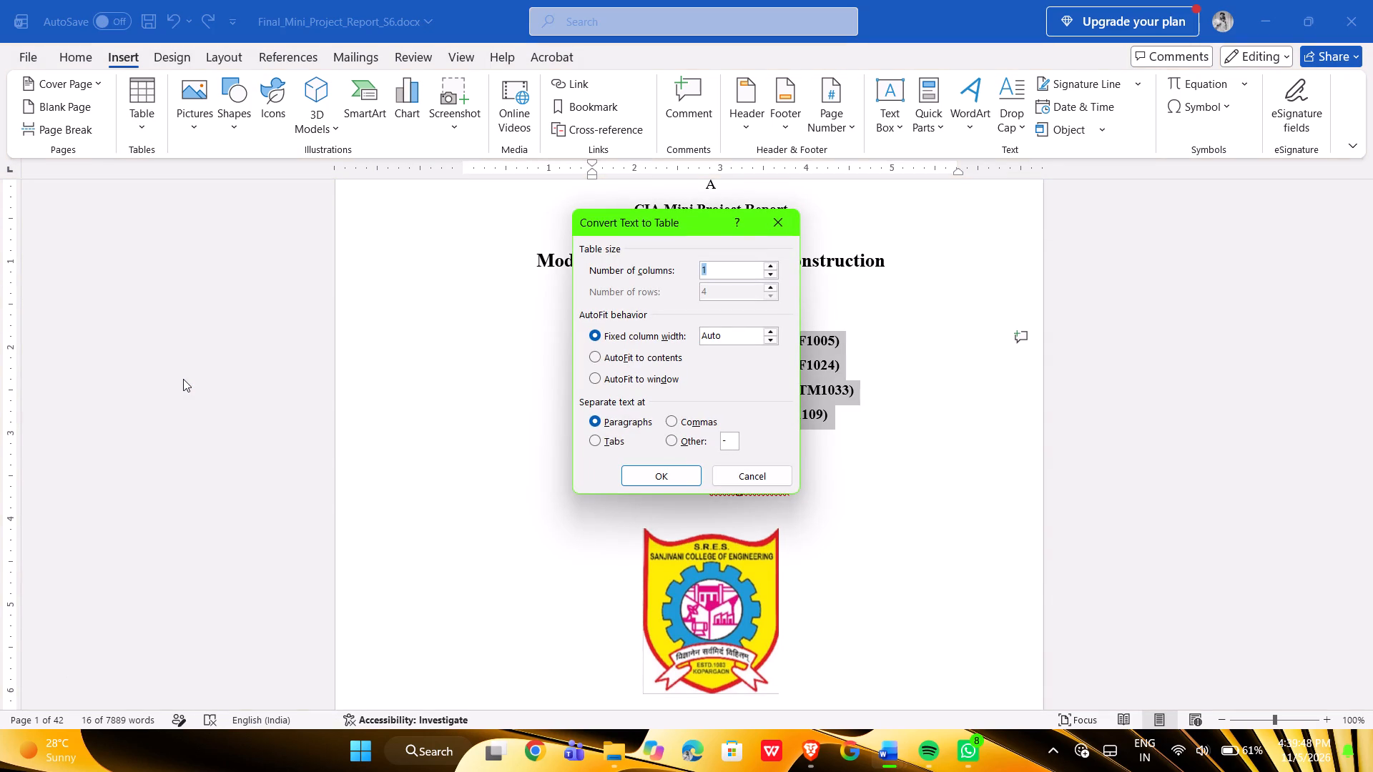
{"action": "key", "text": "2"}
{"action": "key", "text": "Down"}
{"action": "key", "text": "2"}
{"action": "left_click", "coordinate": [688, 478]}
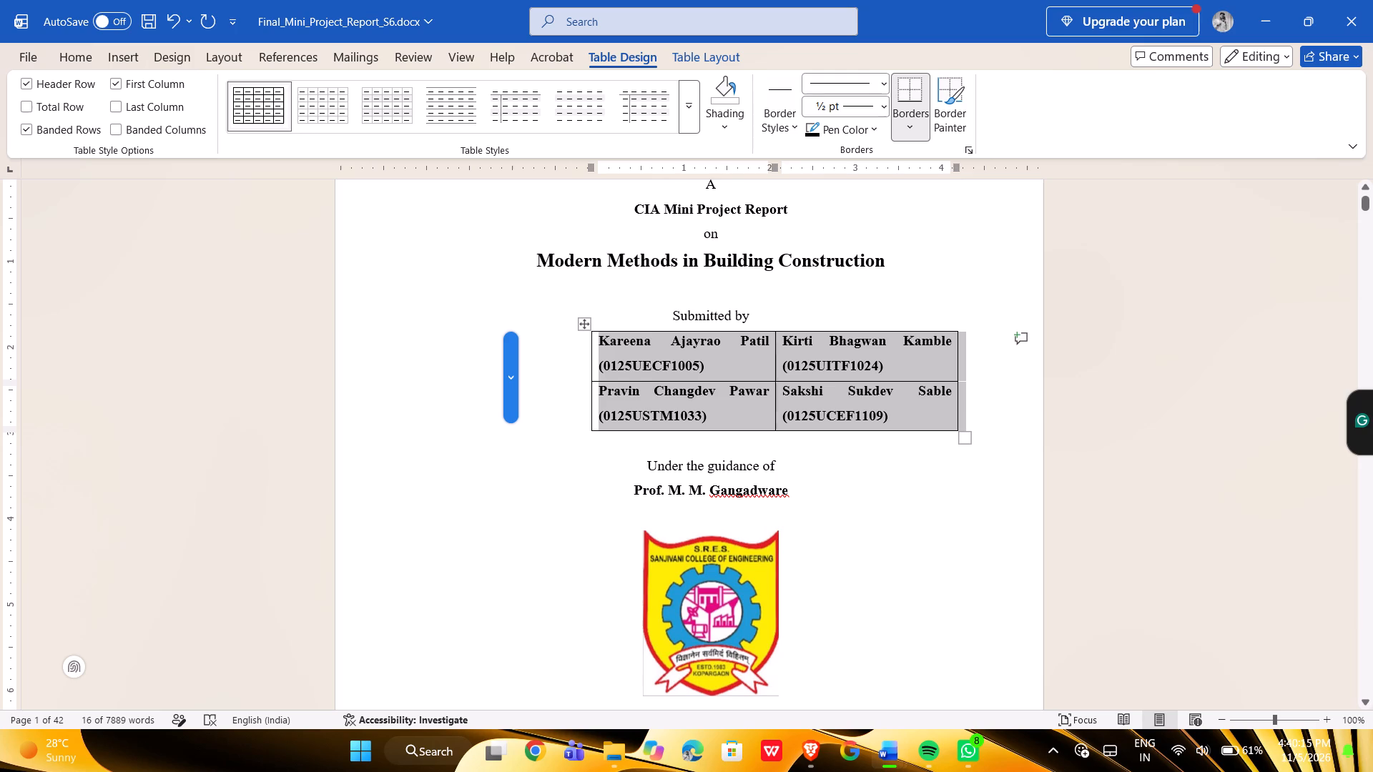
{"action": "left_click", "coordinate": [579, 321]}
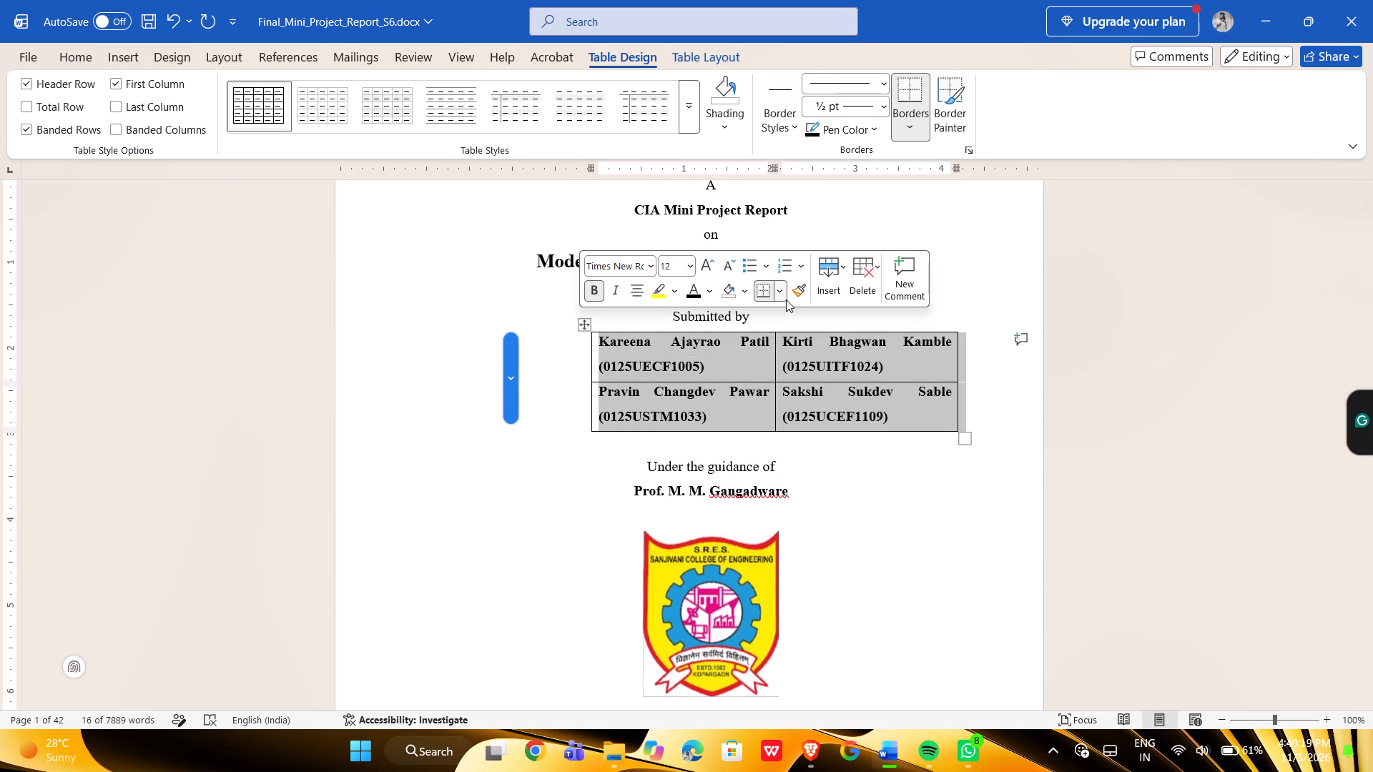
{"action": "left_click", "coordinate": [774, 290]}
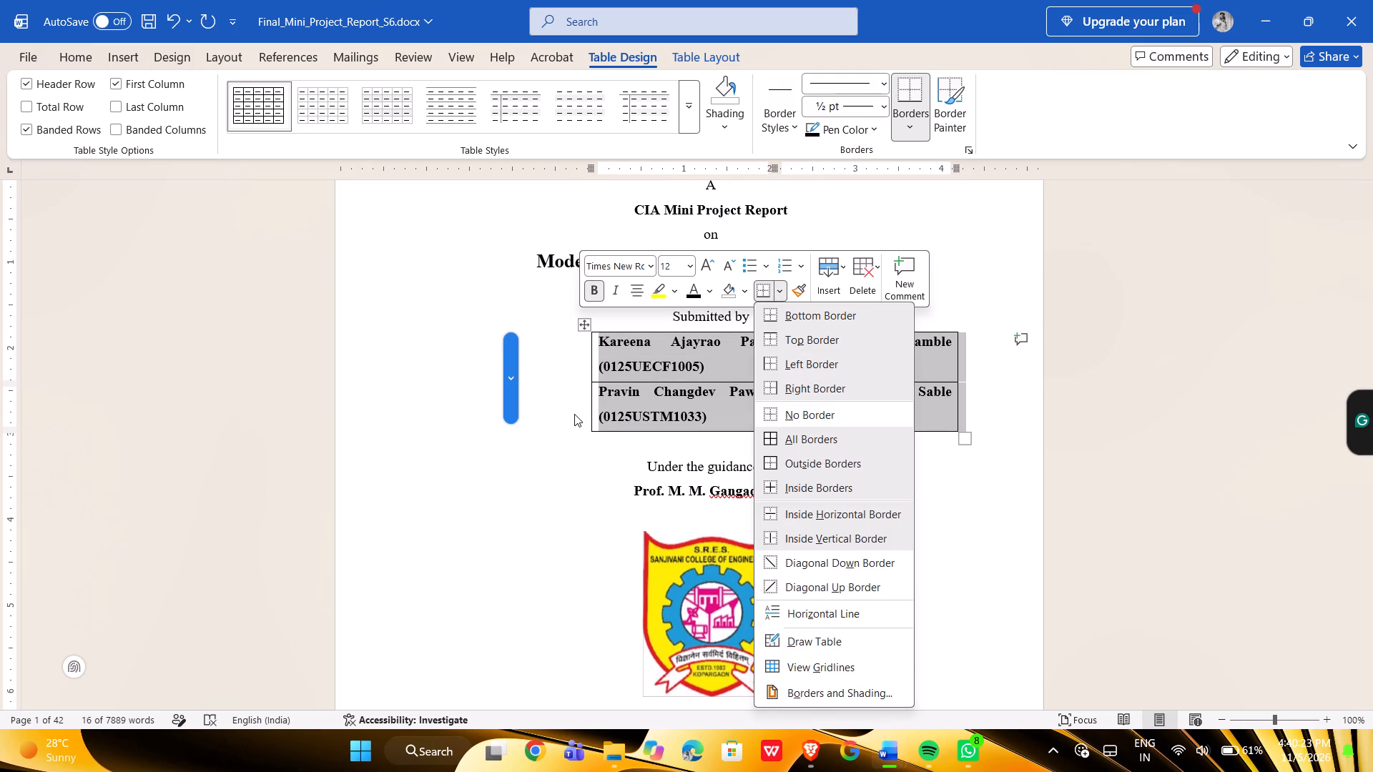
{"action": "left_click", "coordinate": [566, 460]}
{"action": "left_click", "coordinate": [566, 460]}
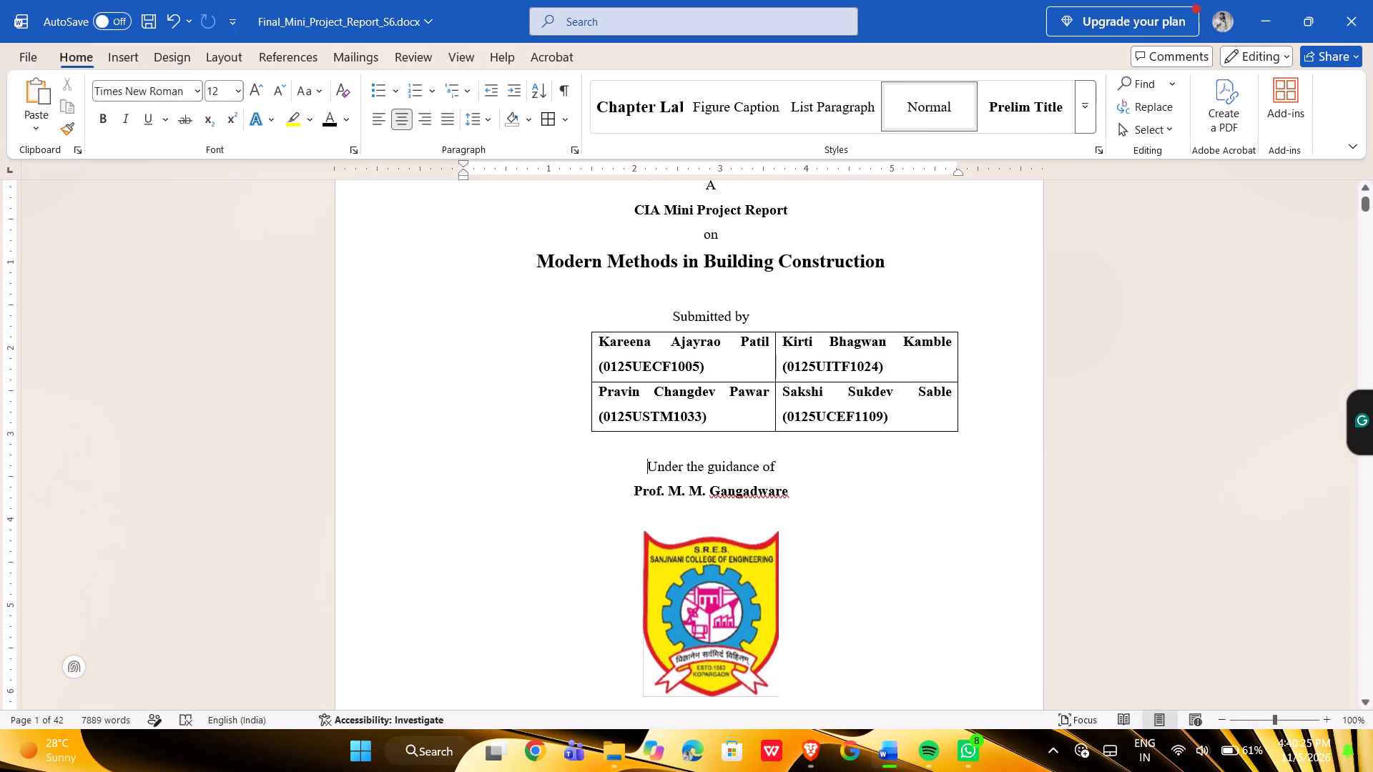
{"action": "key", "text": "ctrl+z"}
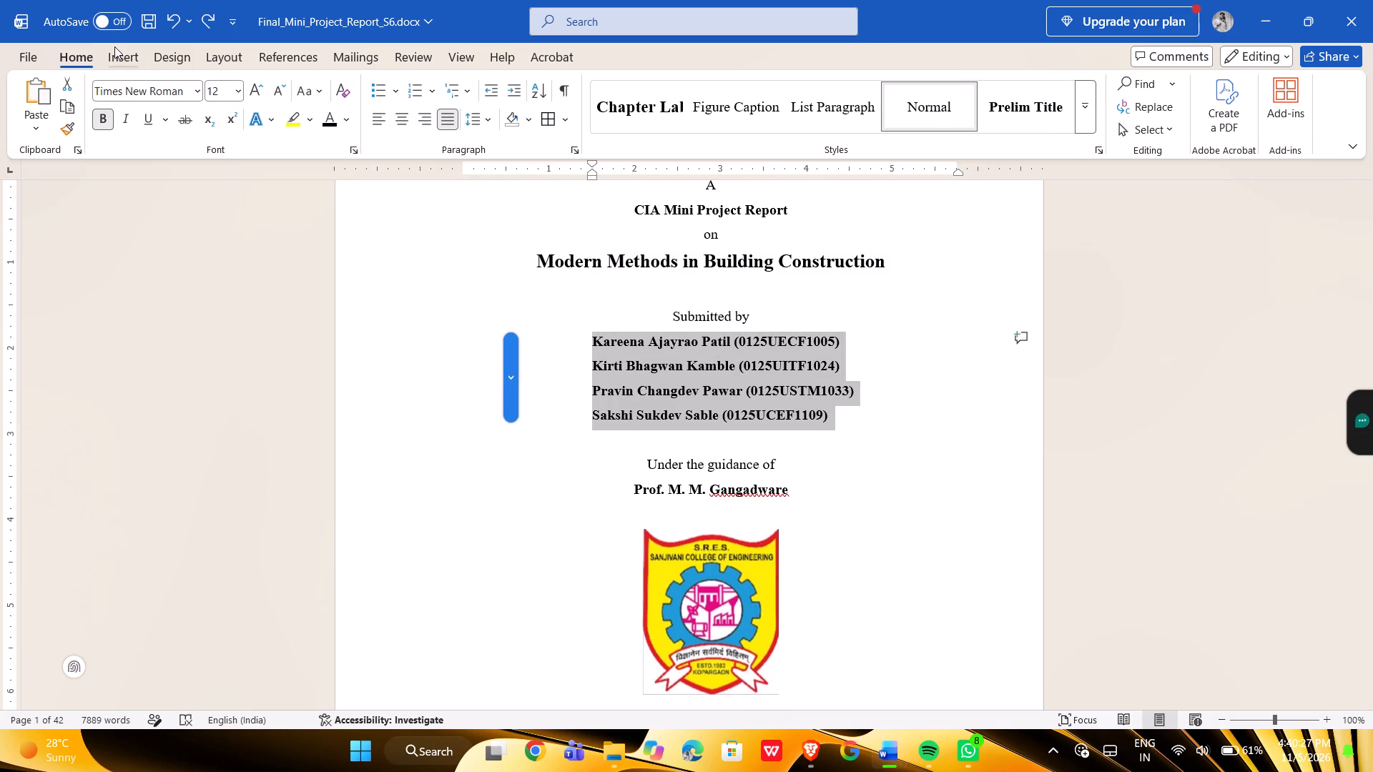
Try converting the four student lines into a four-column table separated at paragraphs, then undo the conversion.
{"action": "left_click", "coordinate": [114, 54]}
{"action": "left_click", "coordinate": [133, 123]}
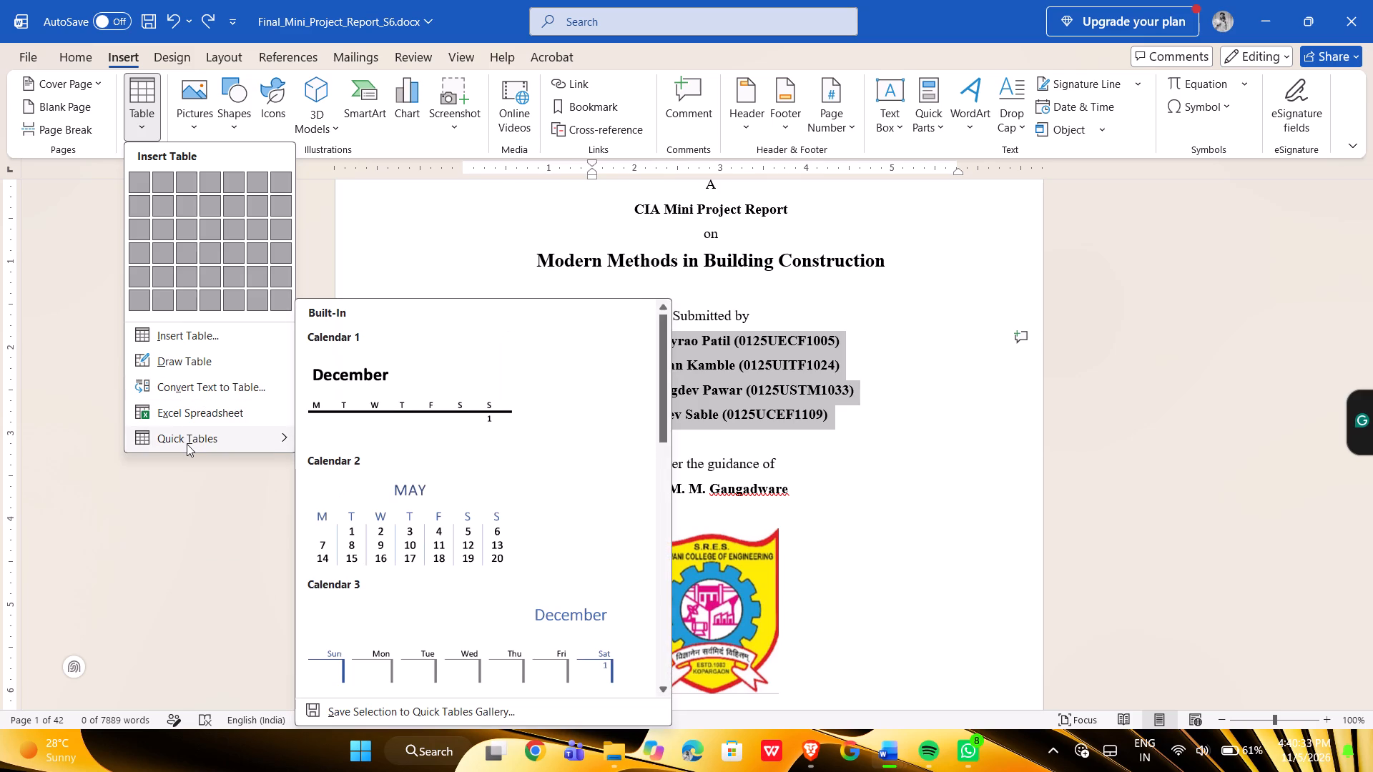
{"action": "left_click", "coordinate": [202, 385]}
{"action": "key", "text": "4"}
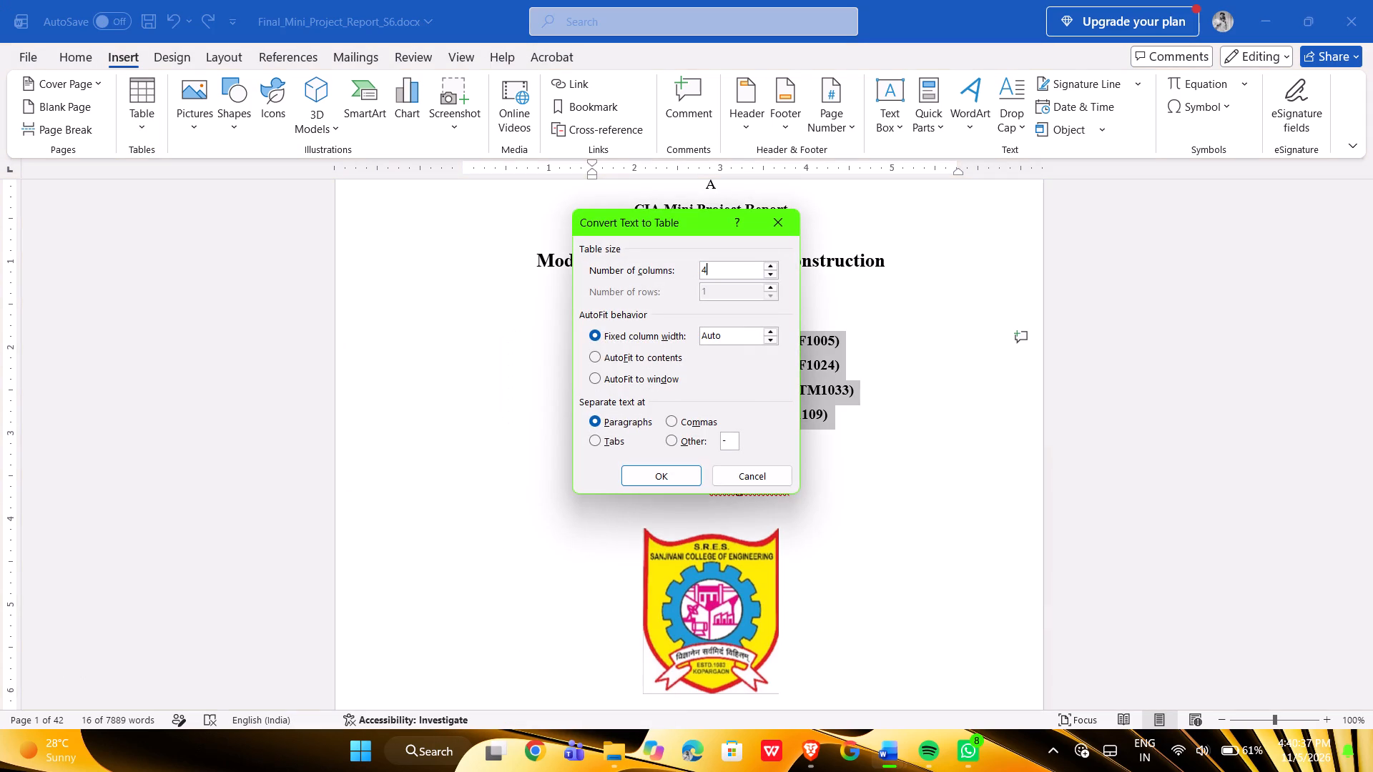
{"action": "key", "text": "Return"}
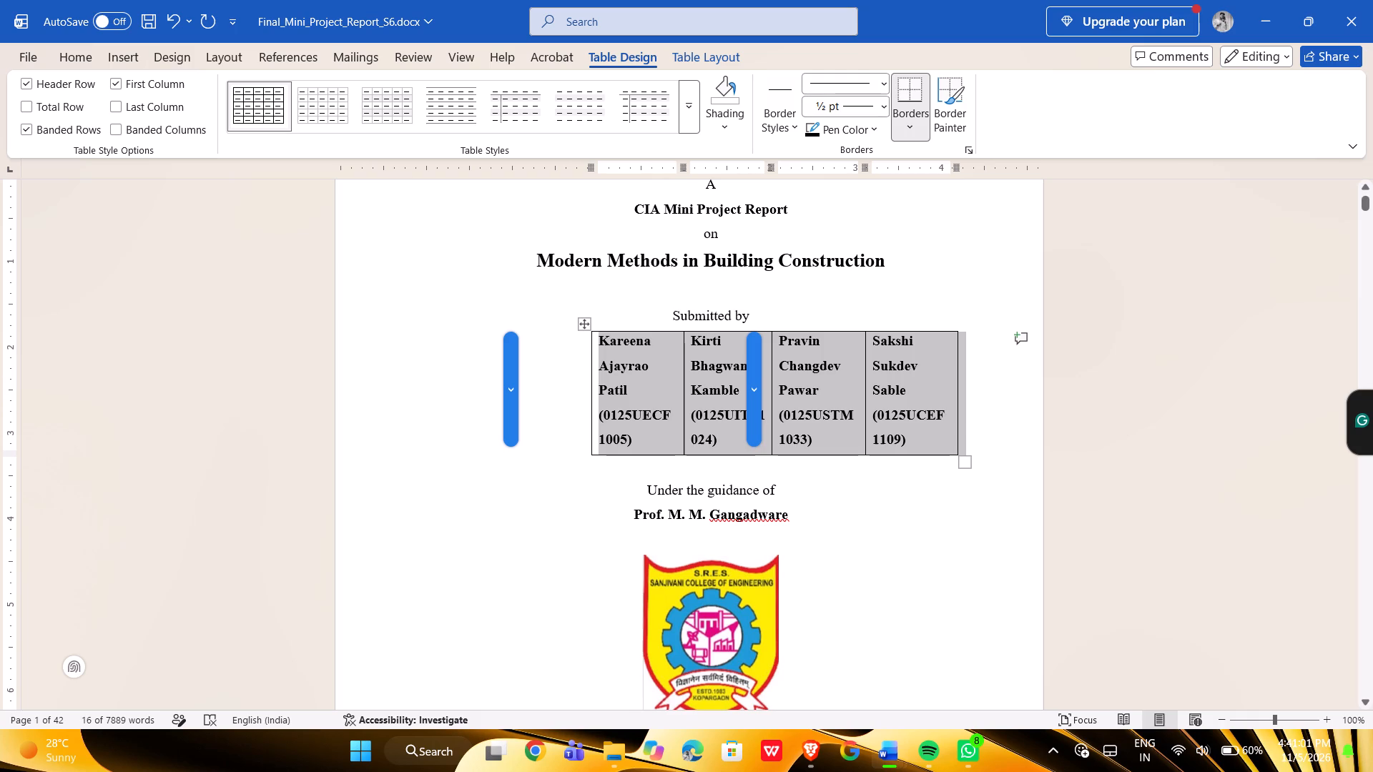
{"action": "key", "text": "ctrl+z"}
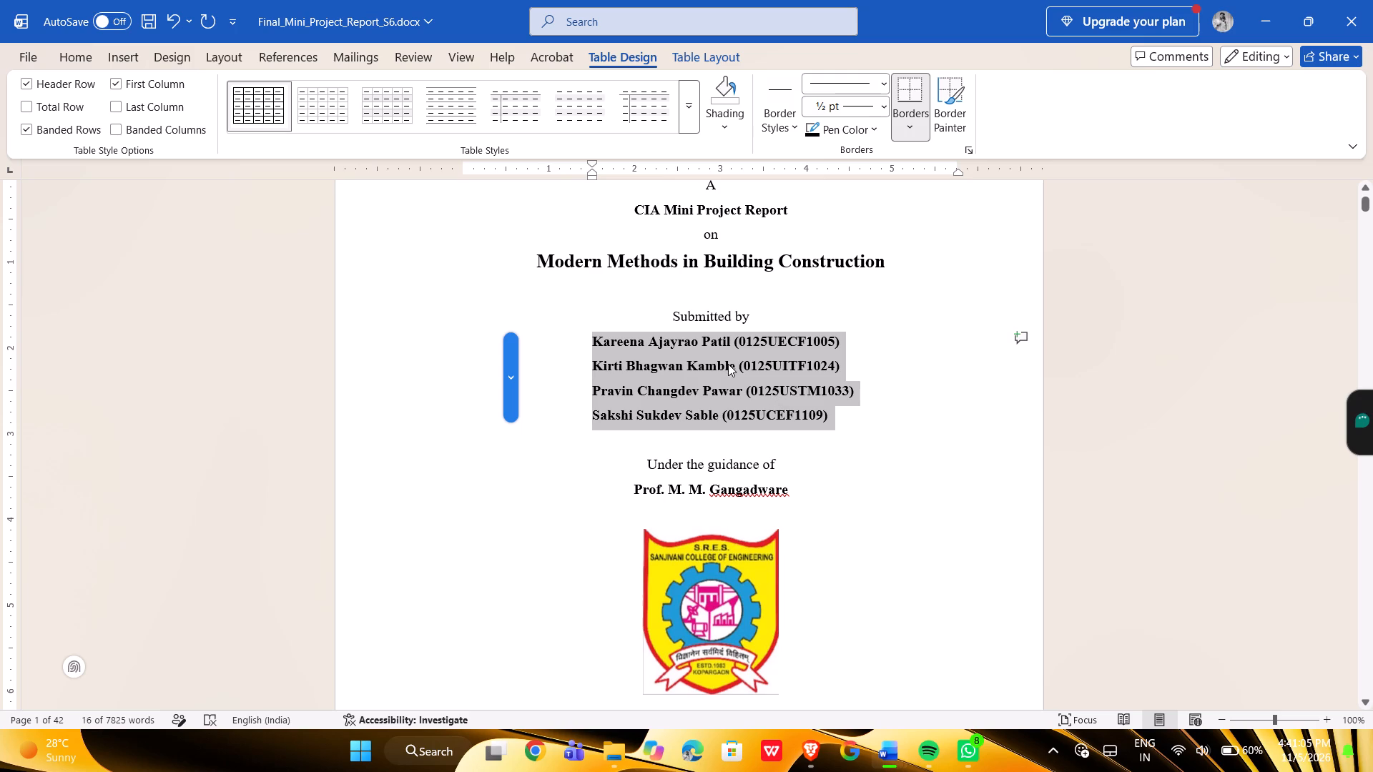
Add nine extra spaces between the first student's name and bracketed ID under "Submitted by".
{"action": "left_click", "coordinate": [734, 343]}
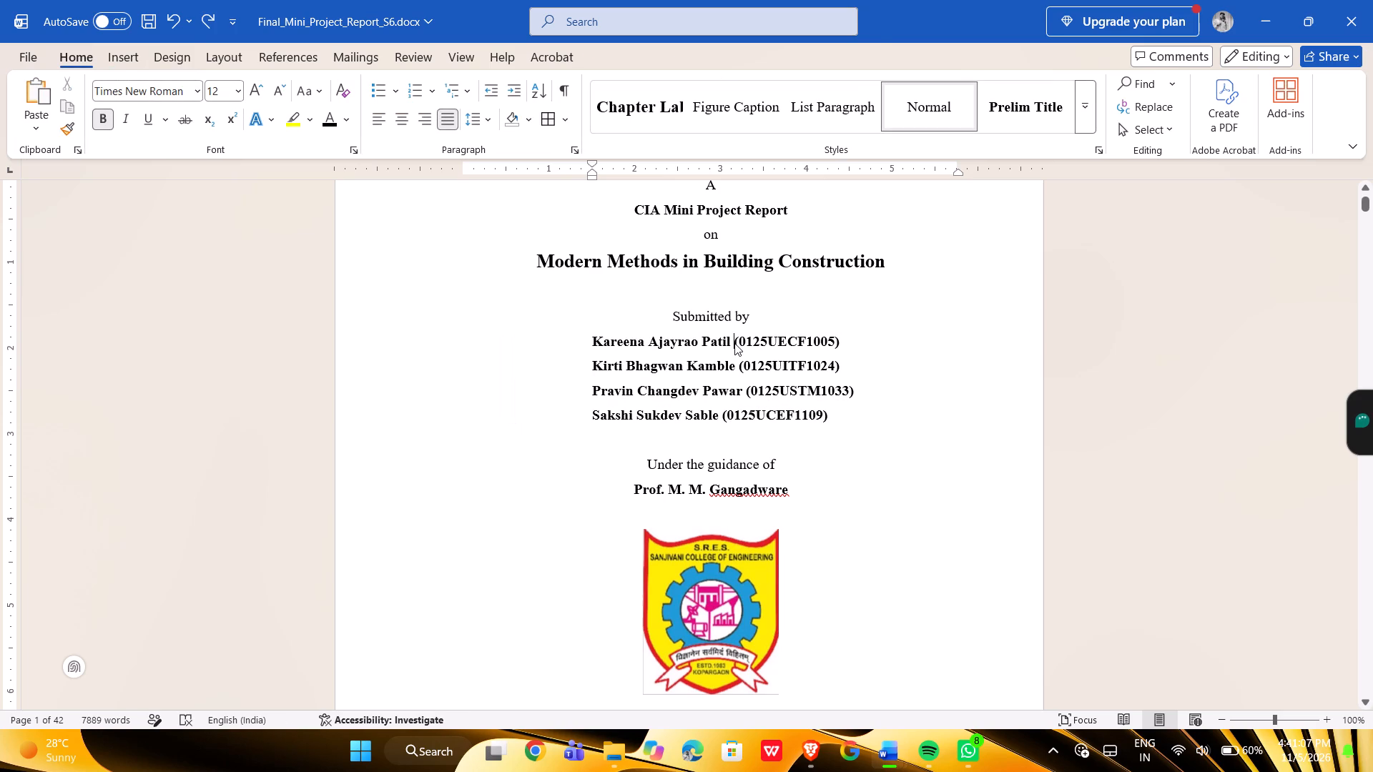
{"action": "key", "text": "space"}
{"action": "key", "text": "space"}
{"action": "key", "text": "space"}
{"action": "key", "text": "space"}
{"action": "key", "text": "space"}
{"action": "key", "text": "space"}
{"action": "key", "text": "space"}
{"action": "key", "text": "space"}
{"action": "key", "text": "space"}
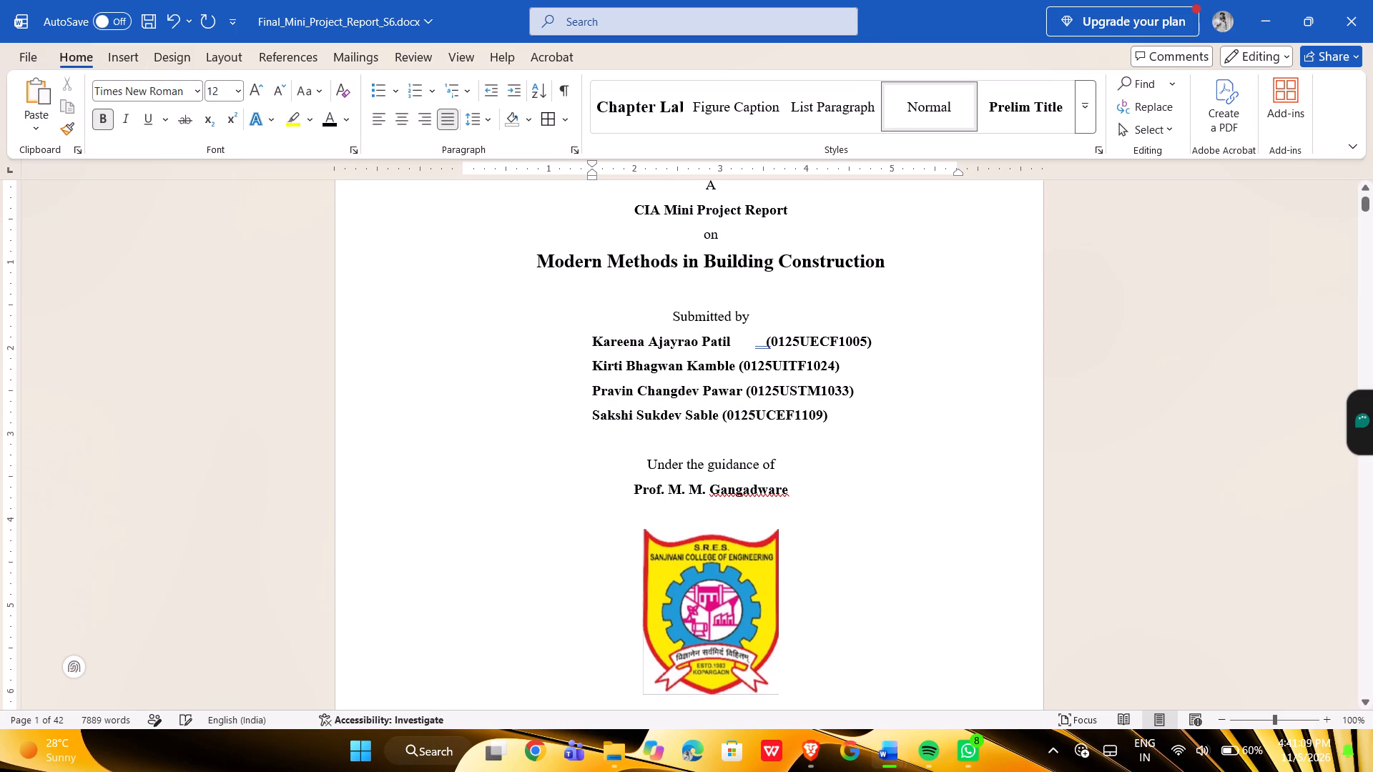
Add extra spaces between the second student's name and bracketed ID, roughly lining it up with the ID above.
{"action": "left_click", "coordinate": [736, 365]}
{"action": "key", "text": "space"}
{"action": "key", "text": "space"}
{"action": "key", "text": "space"}
{"action": "key", "text": "space"}
{"action": "key", "text": "space"}
{"action": "key", "text": "space"}
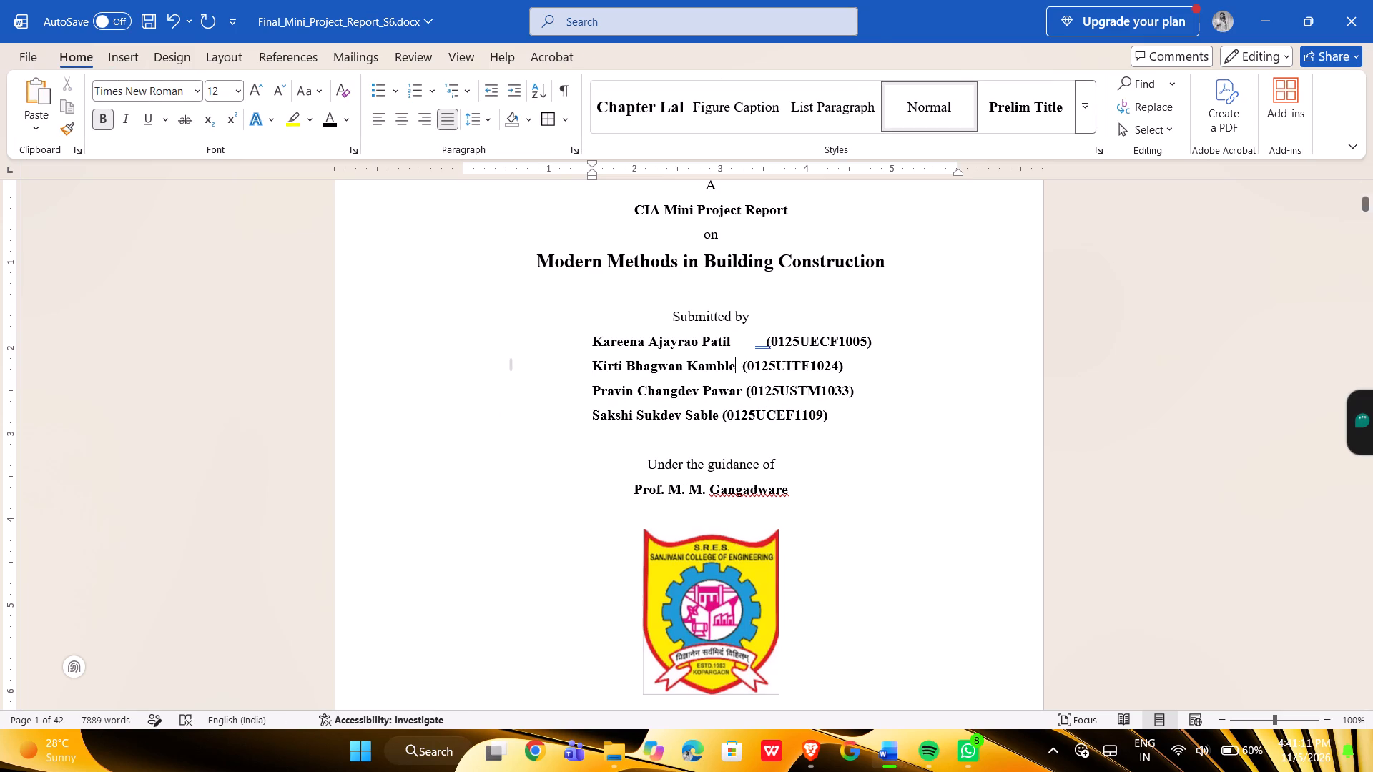
{"action": "key", "text": "space"}
{"action": "key", "text": "space"}
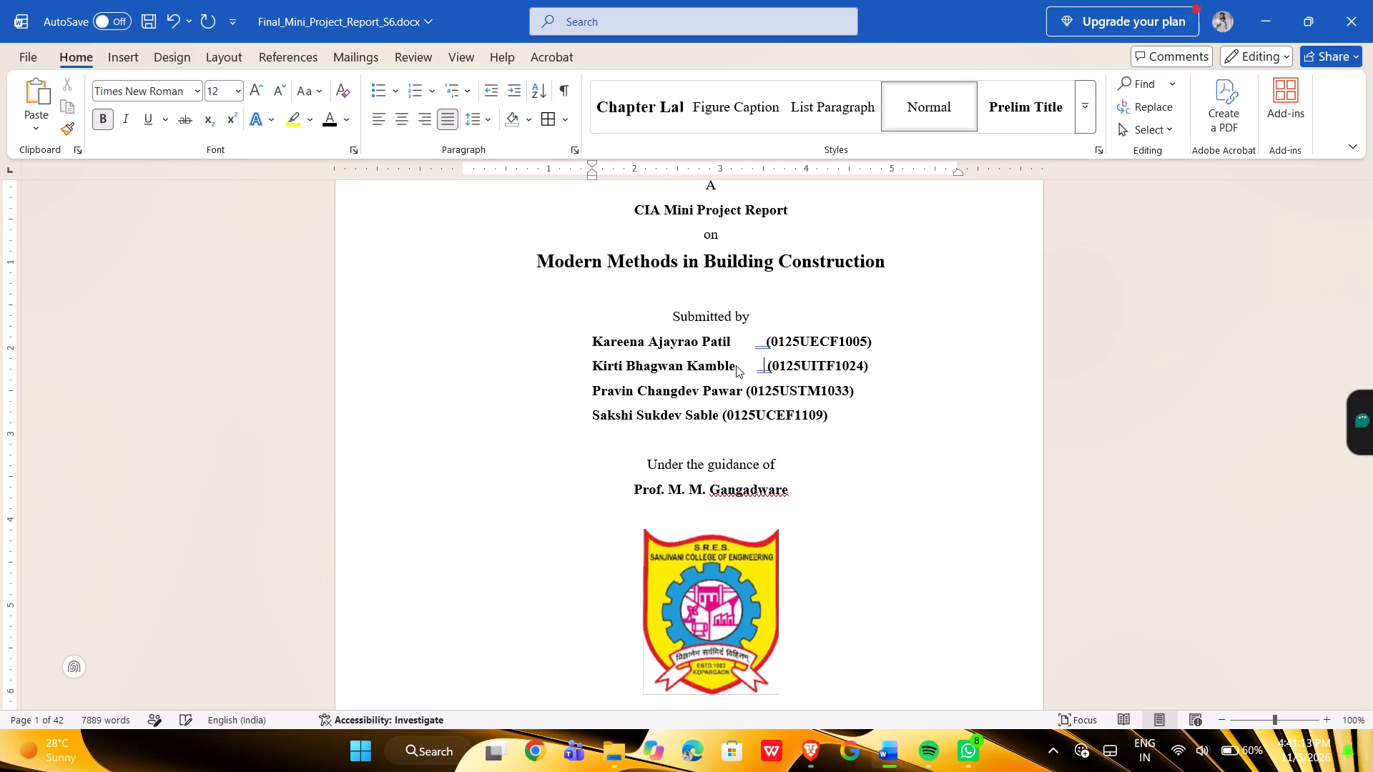
Space out the third student's ID to match those above, trimming one excess space from the second and third lines.
{"action": "left_click", "coordinate": [744, 392]}
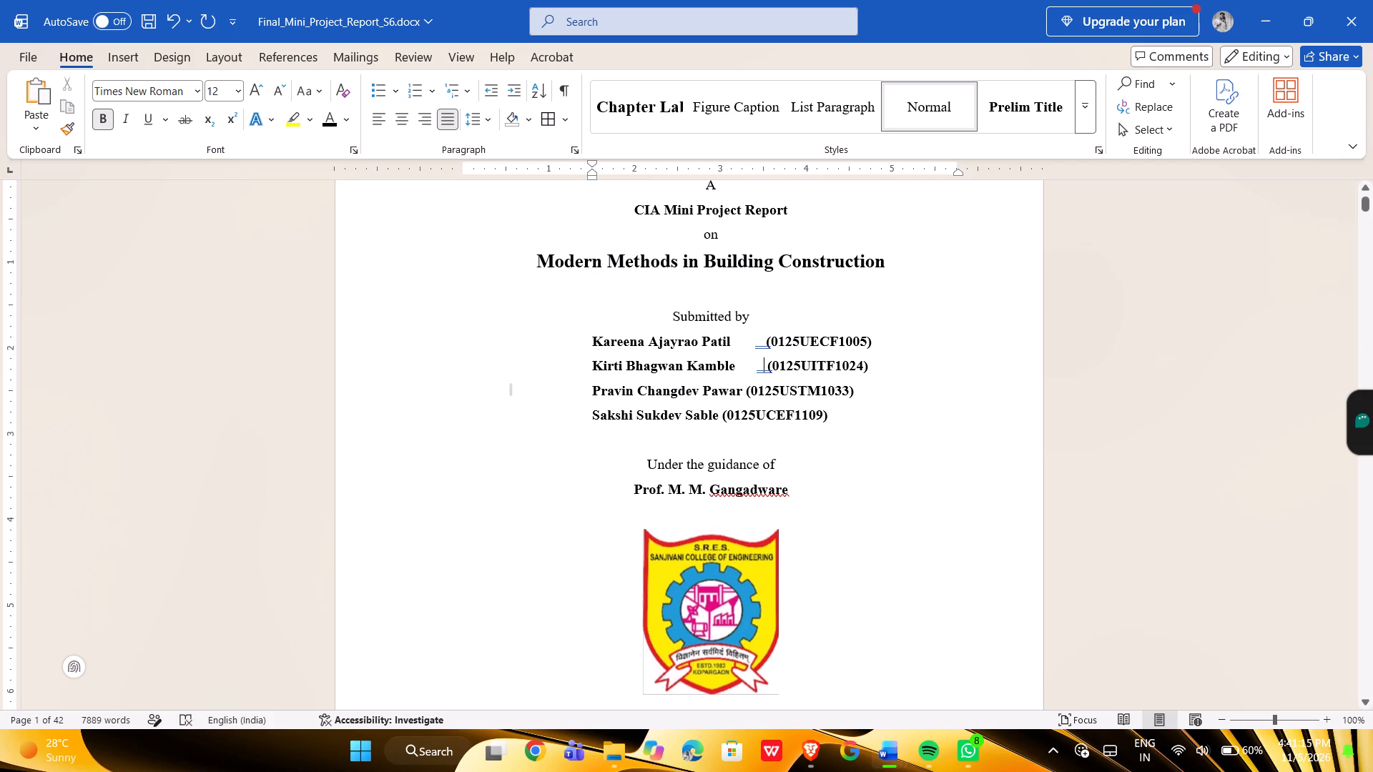
{"action": "key", "text": "space"}
{"action": "key", "text": "space"}
{"action": "key", "text": "space"}
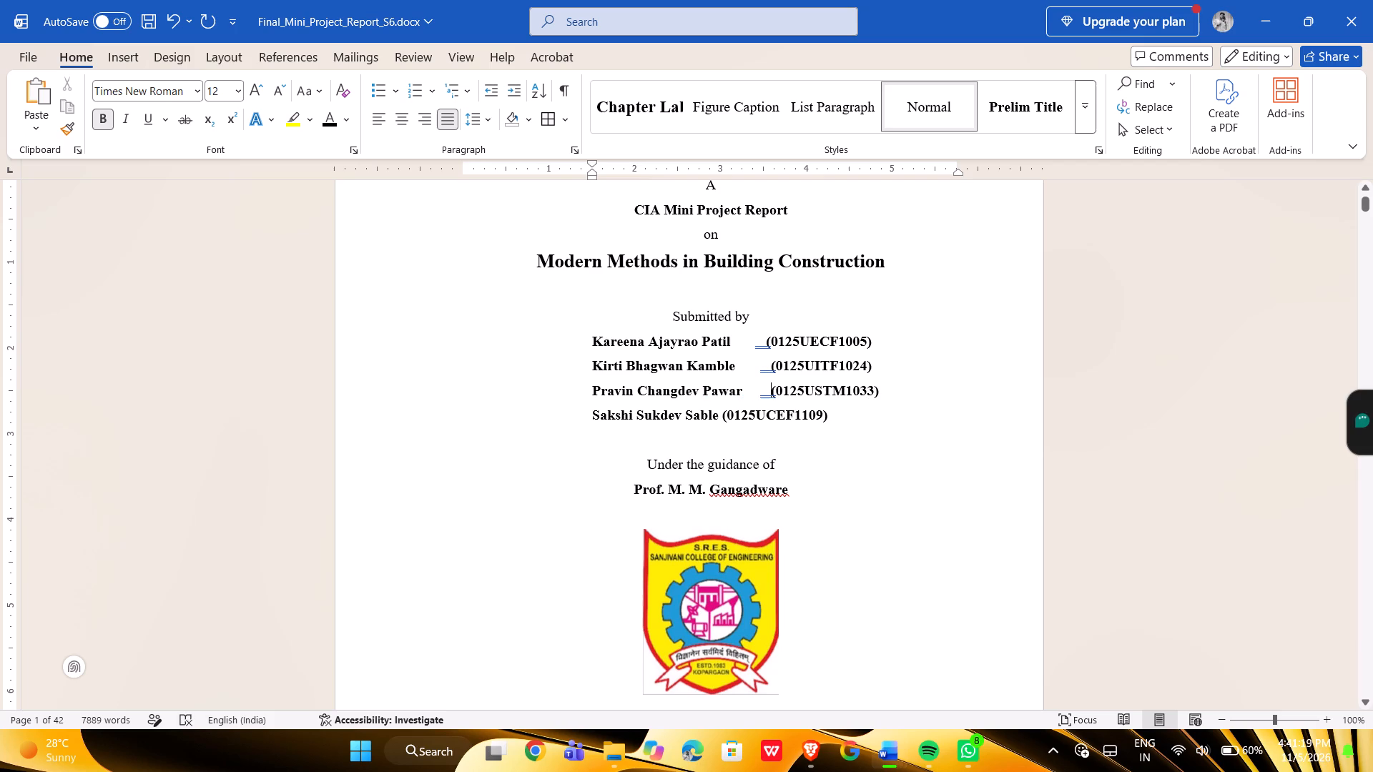
{"action": "key", "text": "BackSpace"}
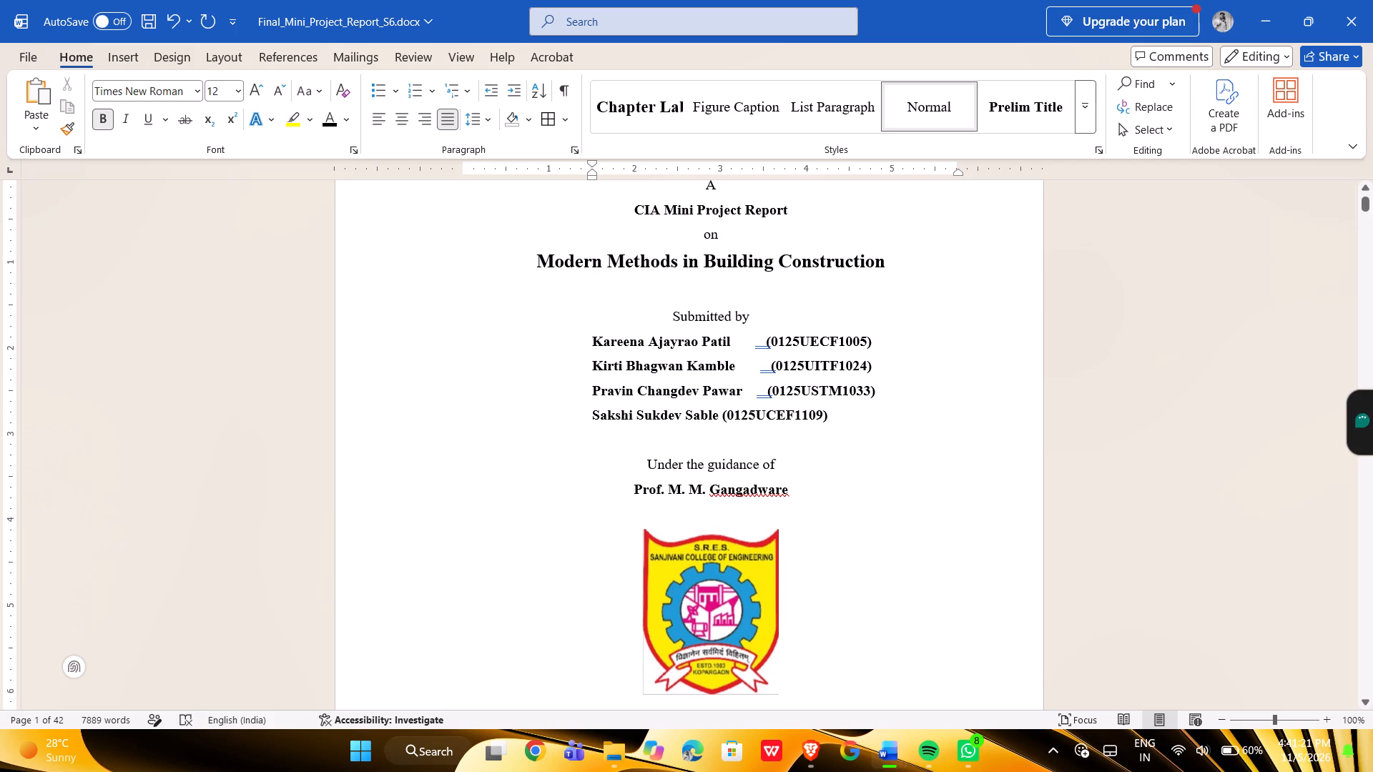
{"action": "left_click", "coordinate": [771, 359]}
{"action": "key", "text": "BackSpace"}
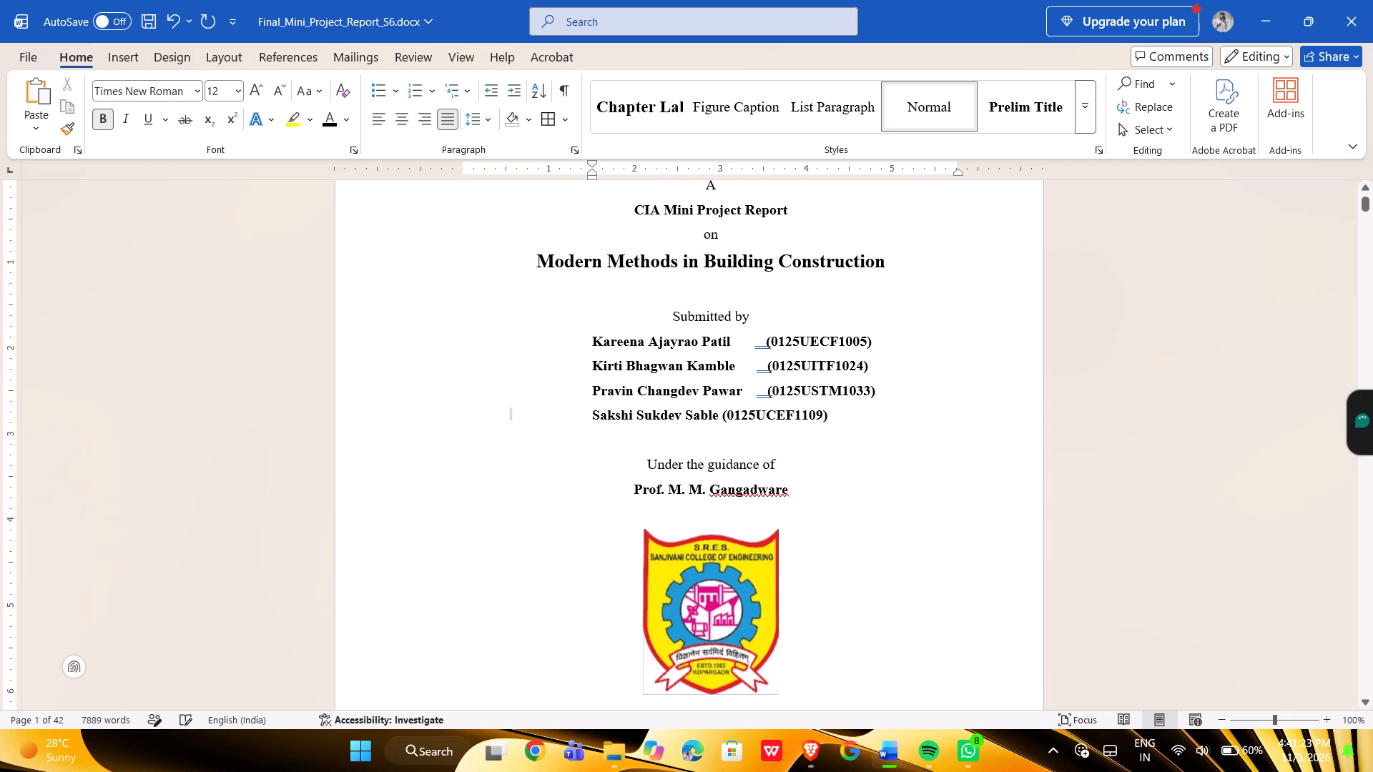
Add extra spaces between the fourth student's name and bracketed ID so it lines up with the three IDs above.
{"action": "left_click", "coordinate": [726, 411]}
{"action": "key", "text": "Left"}
{"action": "key", "text": "space"}
{"action": "key", "text": "space"}
{"action": "key", "text": "space"}
{"action": "key", "text": "space"}
{"action": "key", "text": "space"}
{"action": "key", "text": "space"}
{"action": "key", "text": "space"}
{"action": "key", "text": "space"}
{"action": "type", "text": "n"}
{"action": "key", "text": "space"}
{"action": "key", "text": "space"}
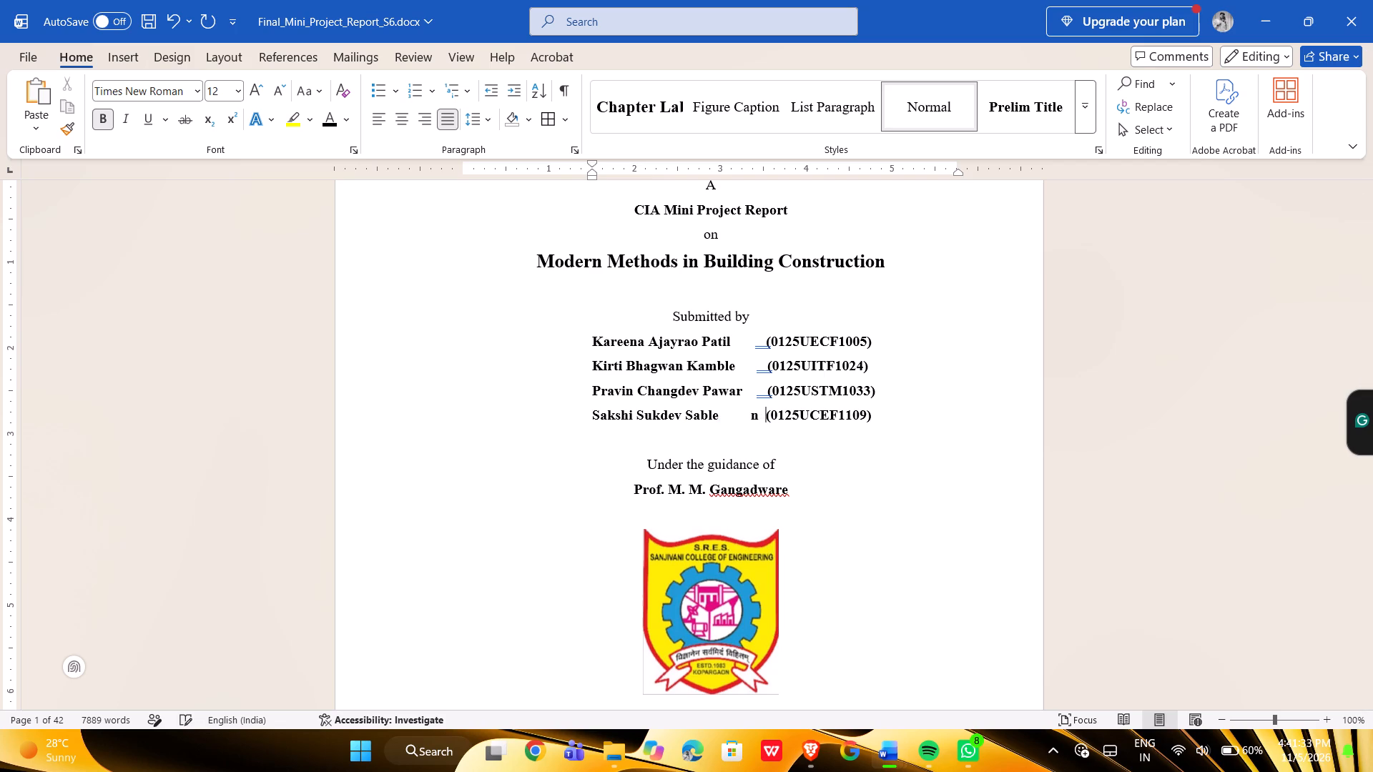
{"action": "key", "text": "BackSpace"}
{"action": "key", "text": "BackSpace"}
{"action": "key", "text": "BackSpace"}
{"action": "key", "text": "space"}
{"action": "key", "text": "space"}
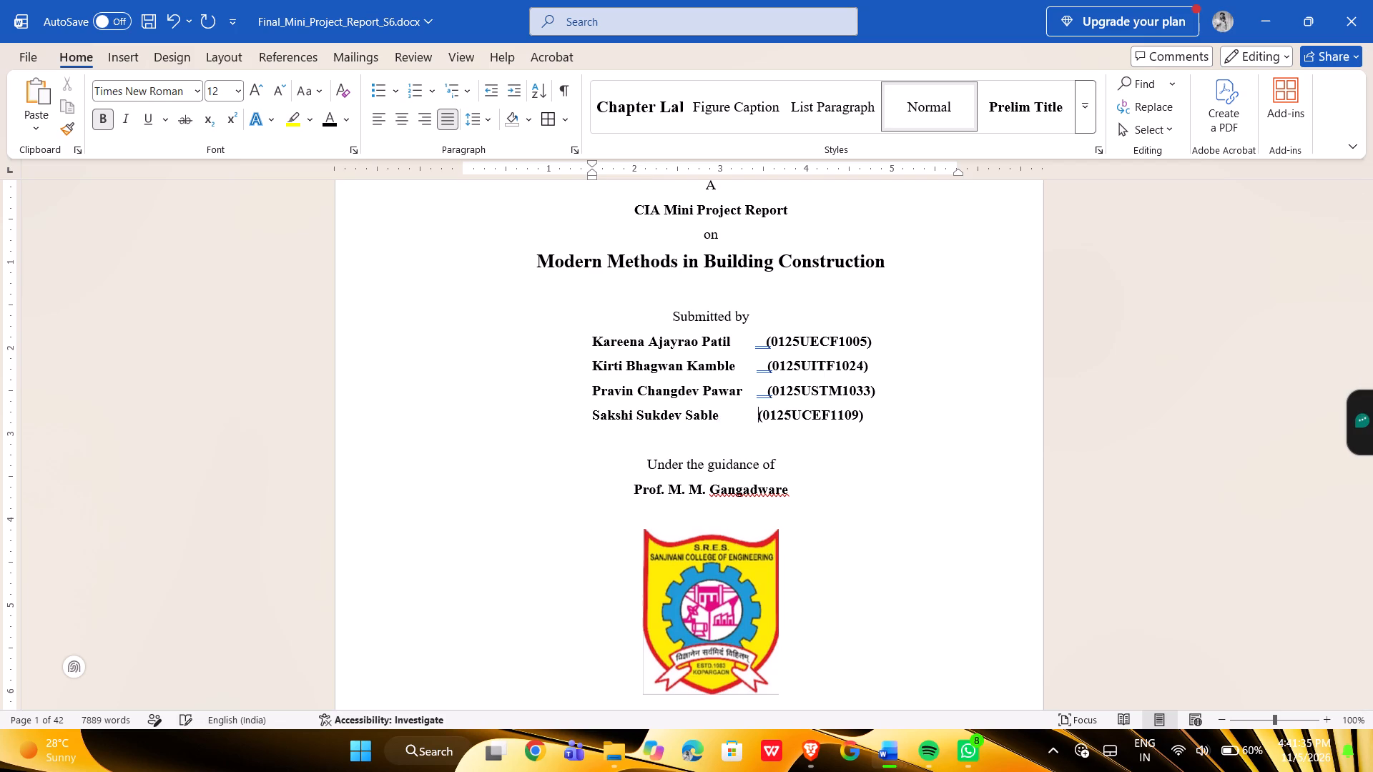
{"action": "key", "text": "space"}
{"action": "key", "text": "space"}
{"action": "key", "text": "space"}
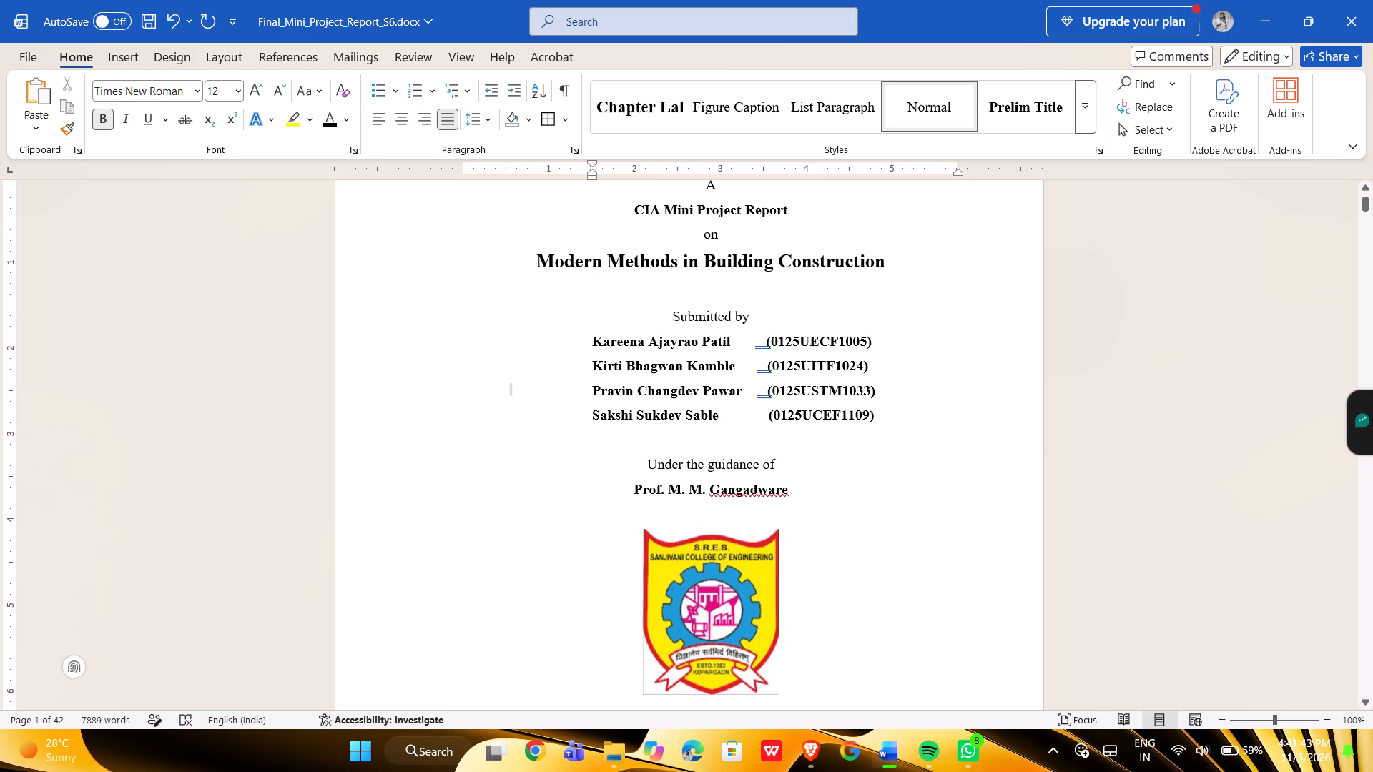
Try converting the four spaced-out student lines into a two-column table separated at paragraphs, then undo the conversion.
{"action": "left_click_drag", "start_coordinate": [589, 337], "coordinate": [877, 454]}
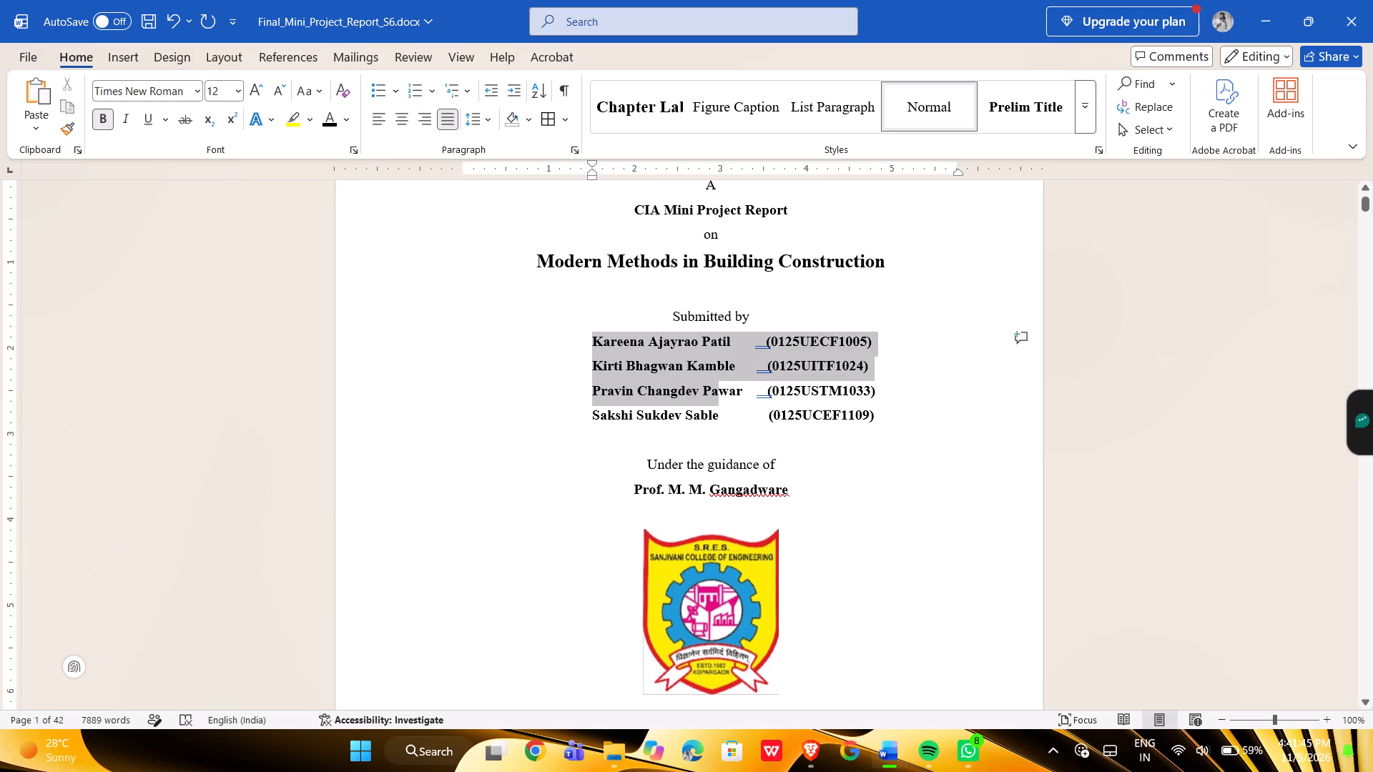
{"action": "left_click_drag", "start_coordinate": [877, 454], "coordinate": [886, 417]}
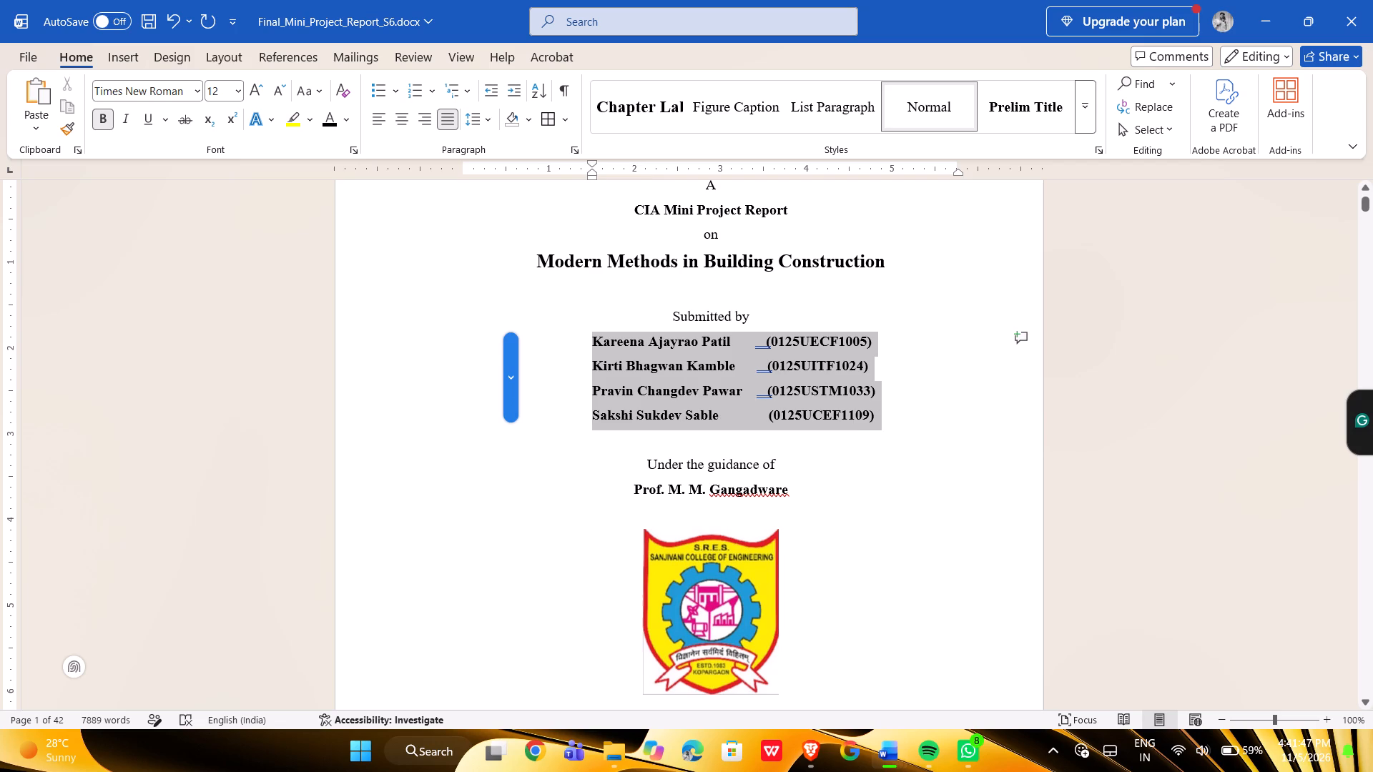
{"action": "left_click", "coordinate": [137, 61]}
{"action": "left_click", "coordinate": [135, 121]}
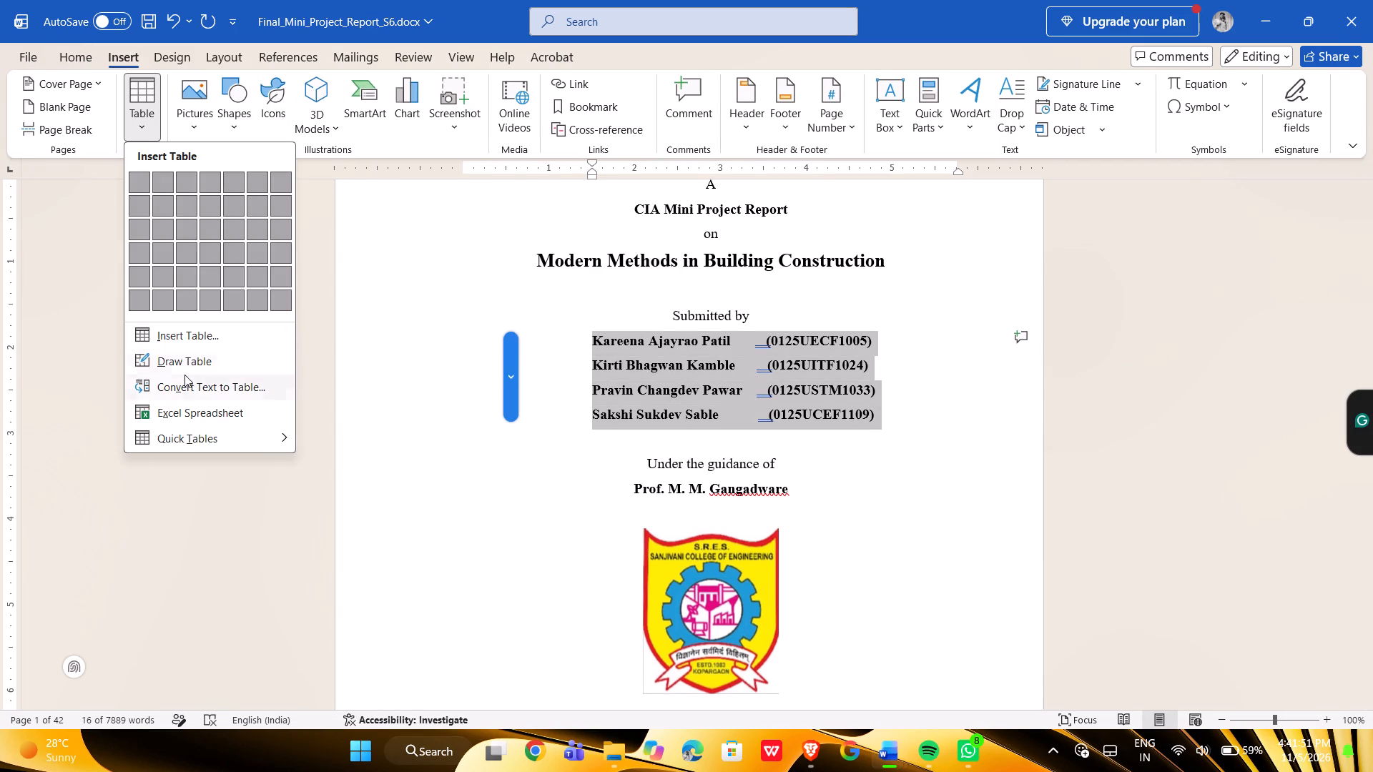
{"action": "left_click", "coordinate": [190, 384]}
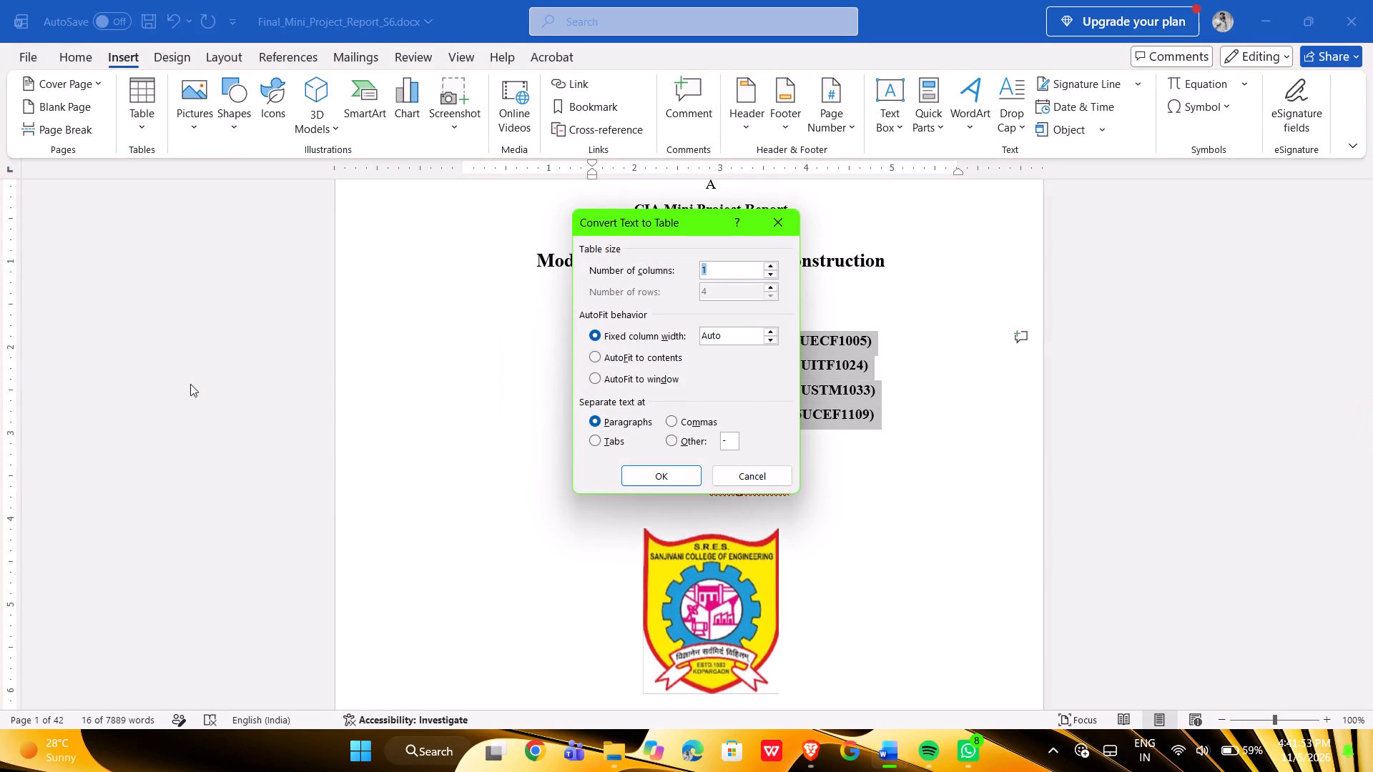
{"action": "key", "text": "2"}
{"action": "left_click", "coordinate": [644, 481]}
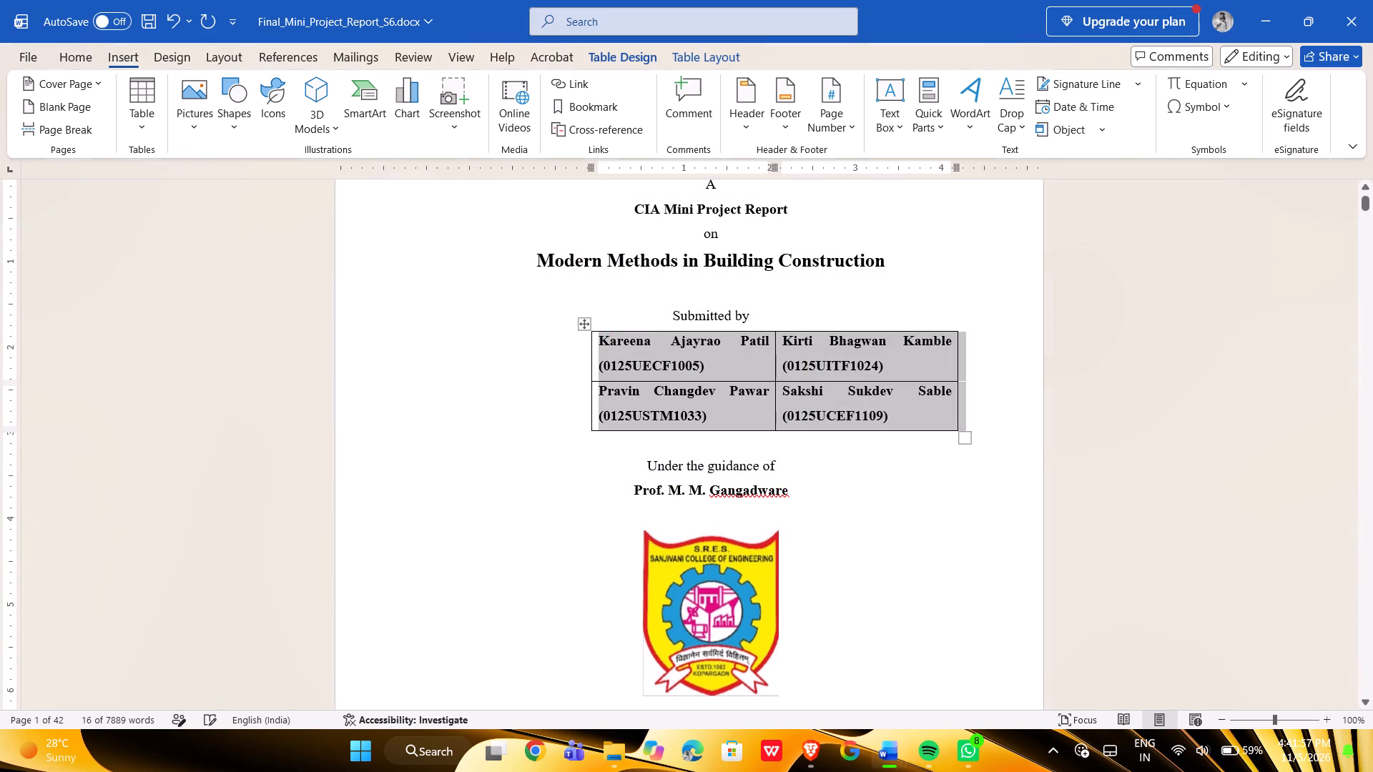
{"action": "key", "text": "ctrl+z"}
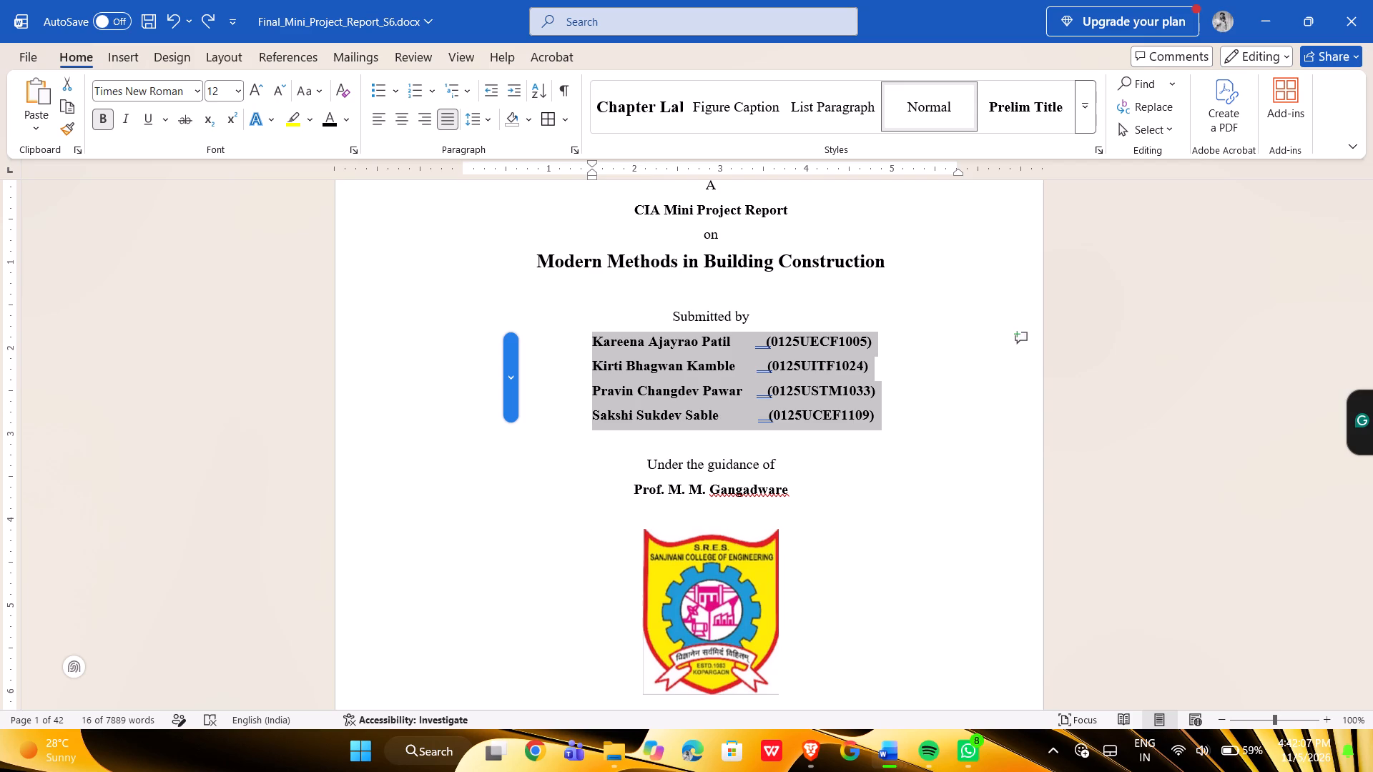
Convert the four selected student lines into a one-column, four-row table separated at paragraphs with automatic fixed column width.
{"action": "left_click", "coordinate": [132, 59]}
{"action": "left_click", "coordinate": [136, 109]}
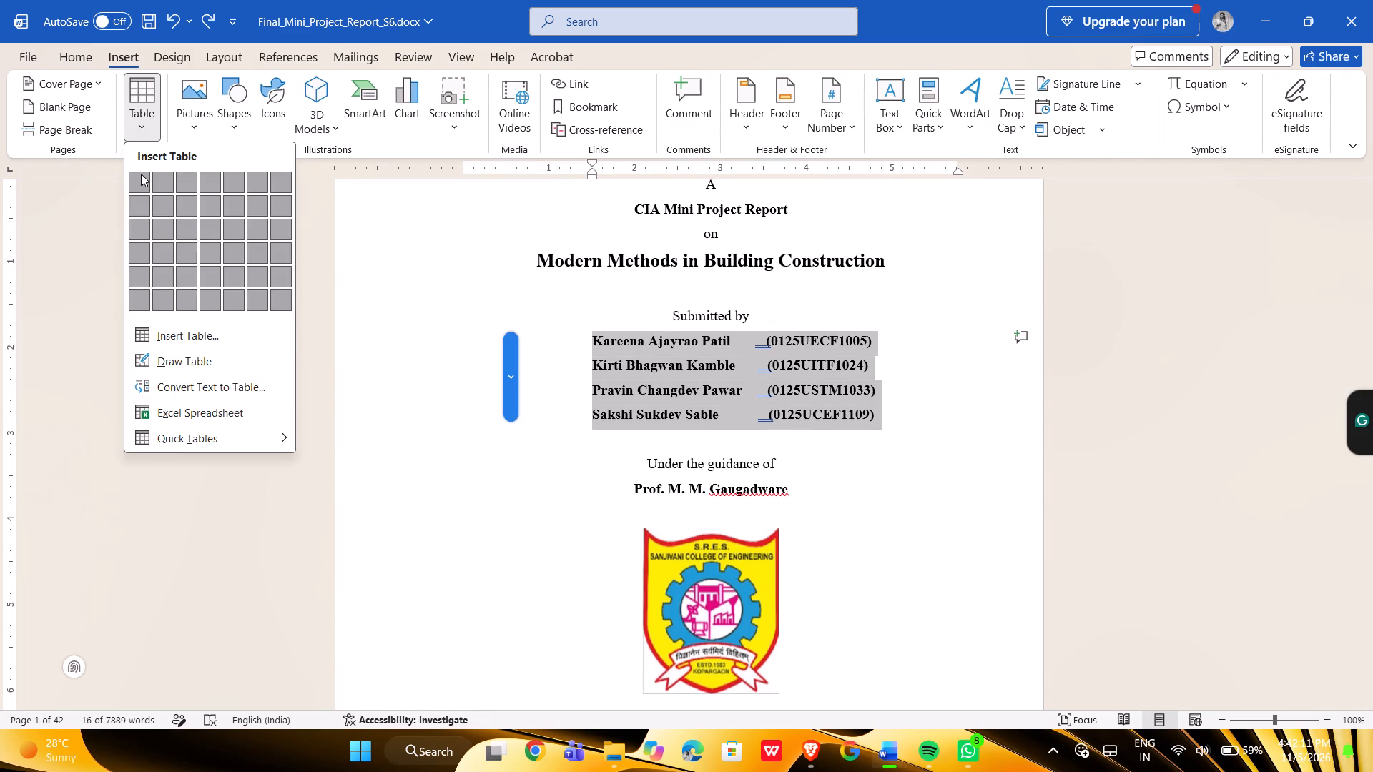
{"action": "left_click", "coordinate": [182, 386]}
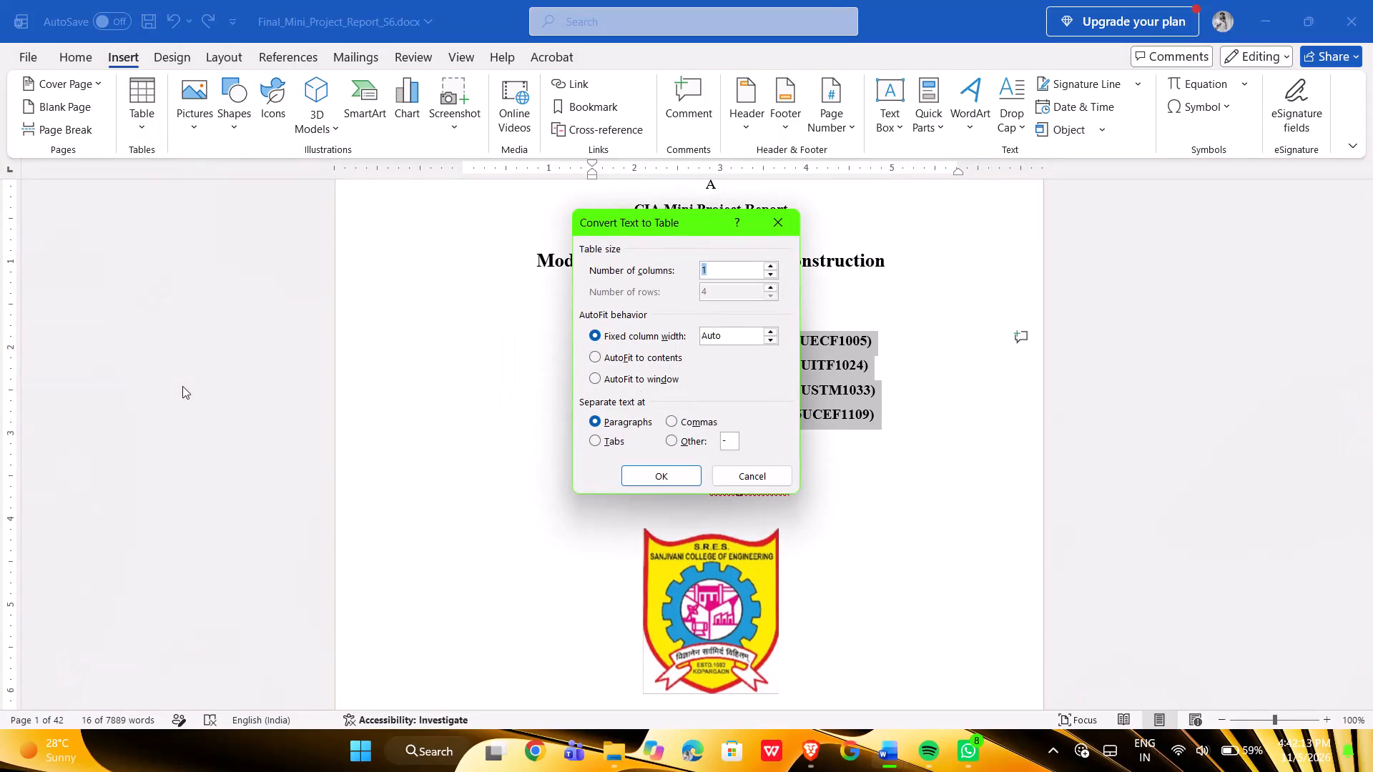
{"action": "left_click", "coordinate": [687, 480]}
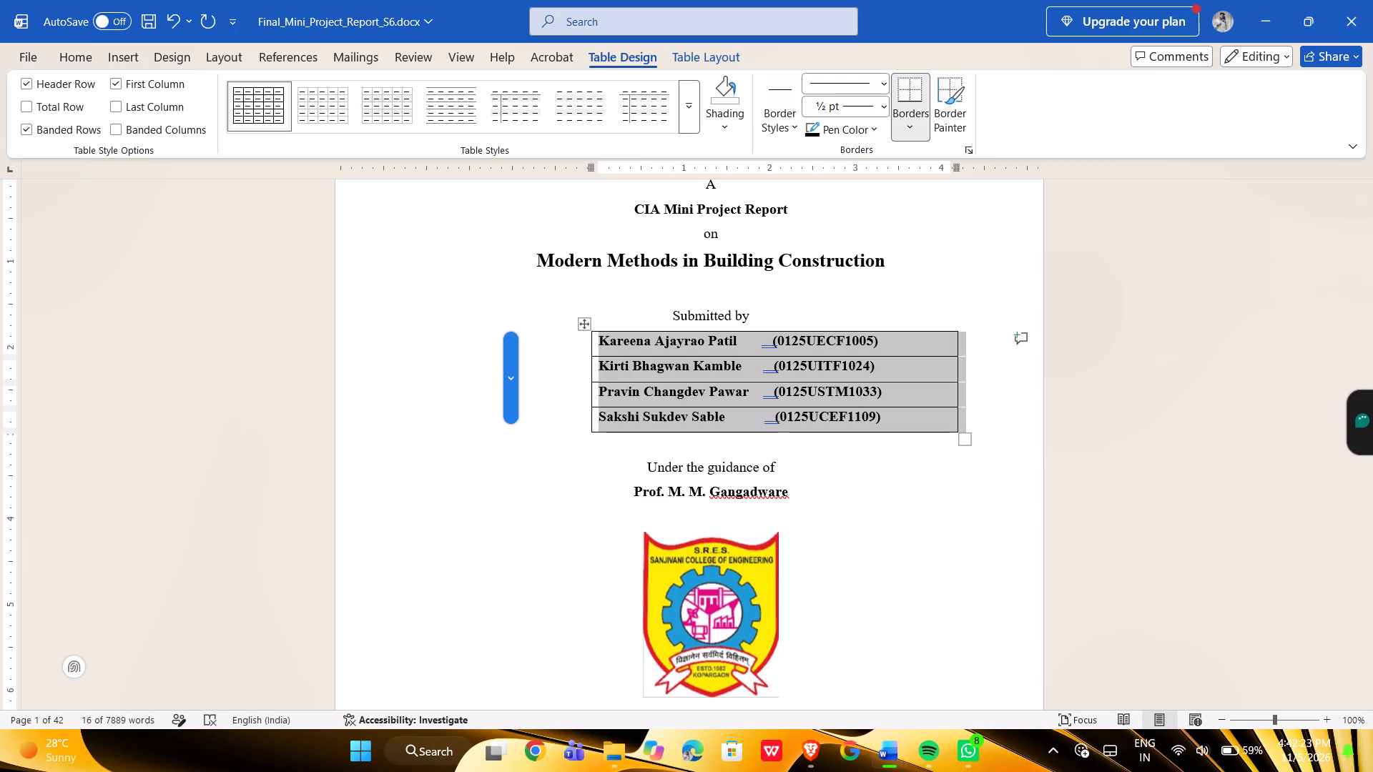
Reposition the student table so it sits roughly centred beneath the "Submitted by" line on the cover page.
{"action": "left_click", "coordinate": [752, 330]}
{"action": "left_click", "coordinate": [752, 337]}
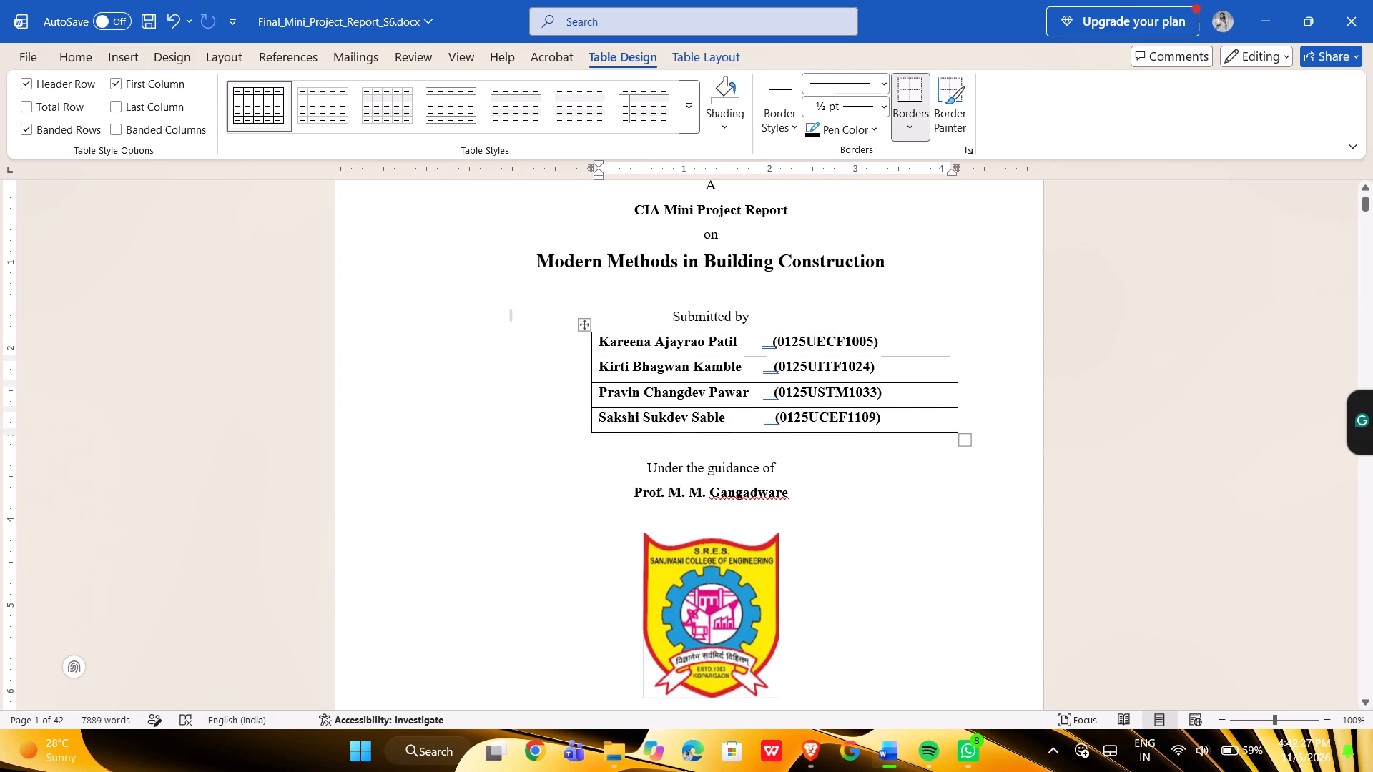
{"action": "left_click_drag", "start_coordinate": [581, 323], "coordinate": [532, 320]}
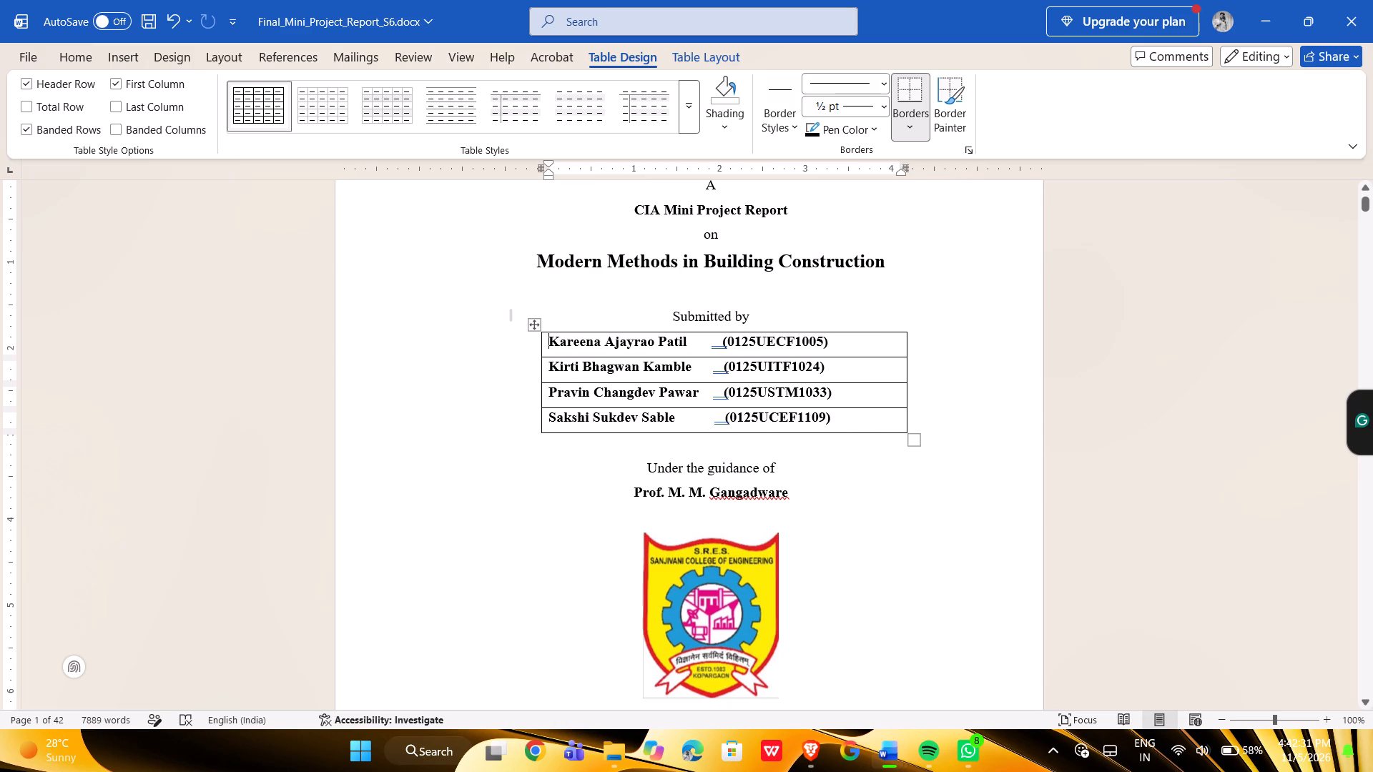
{"action": "left_click_drag", "start_coordinate": [534, 327], "coordinate": [544, 325]}
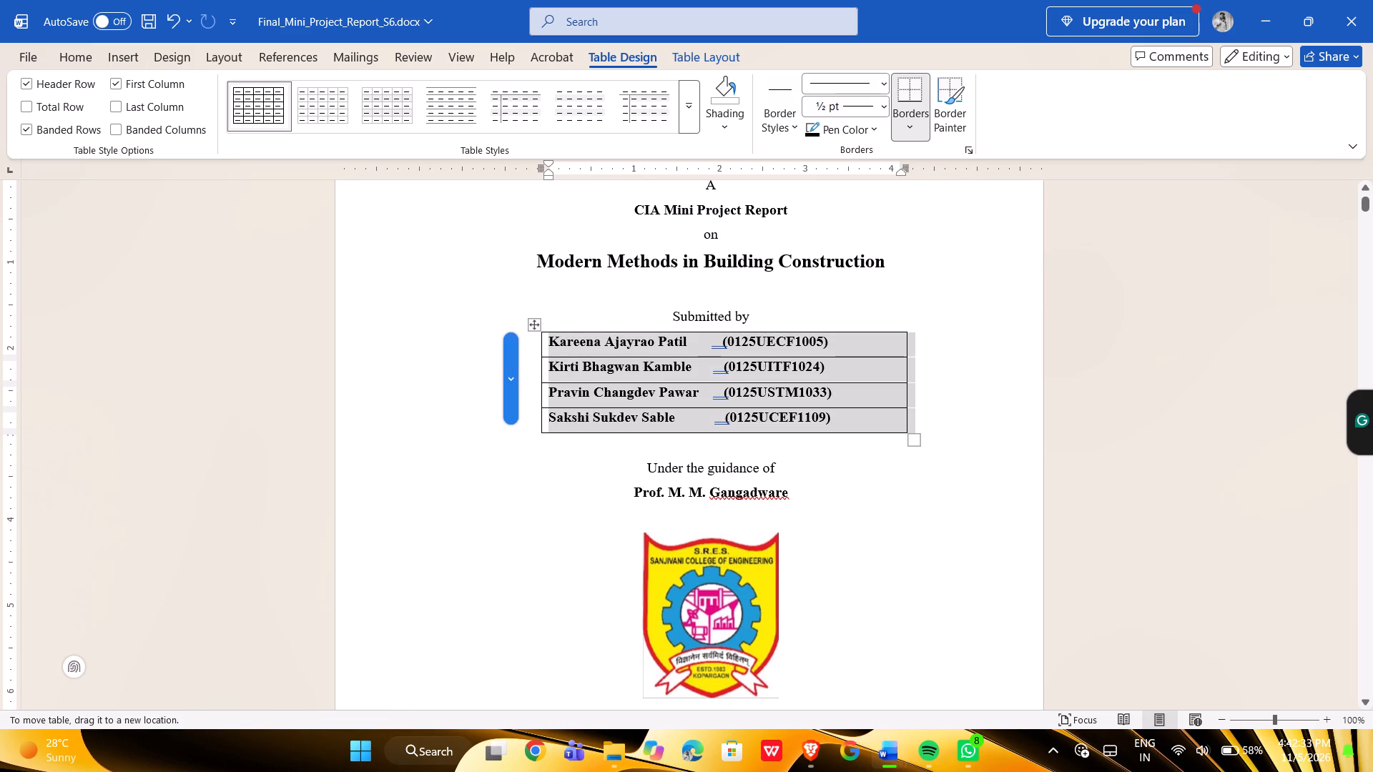
{"action": "left_click_drag", "start_coordinate": [544, 325], "coordinate": [558, 325]}
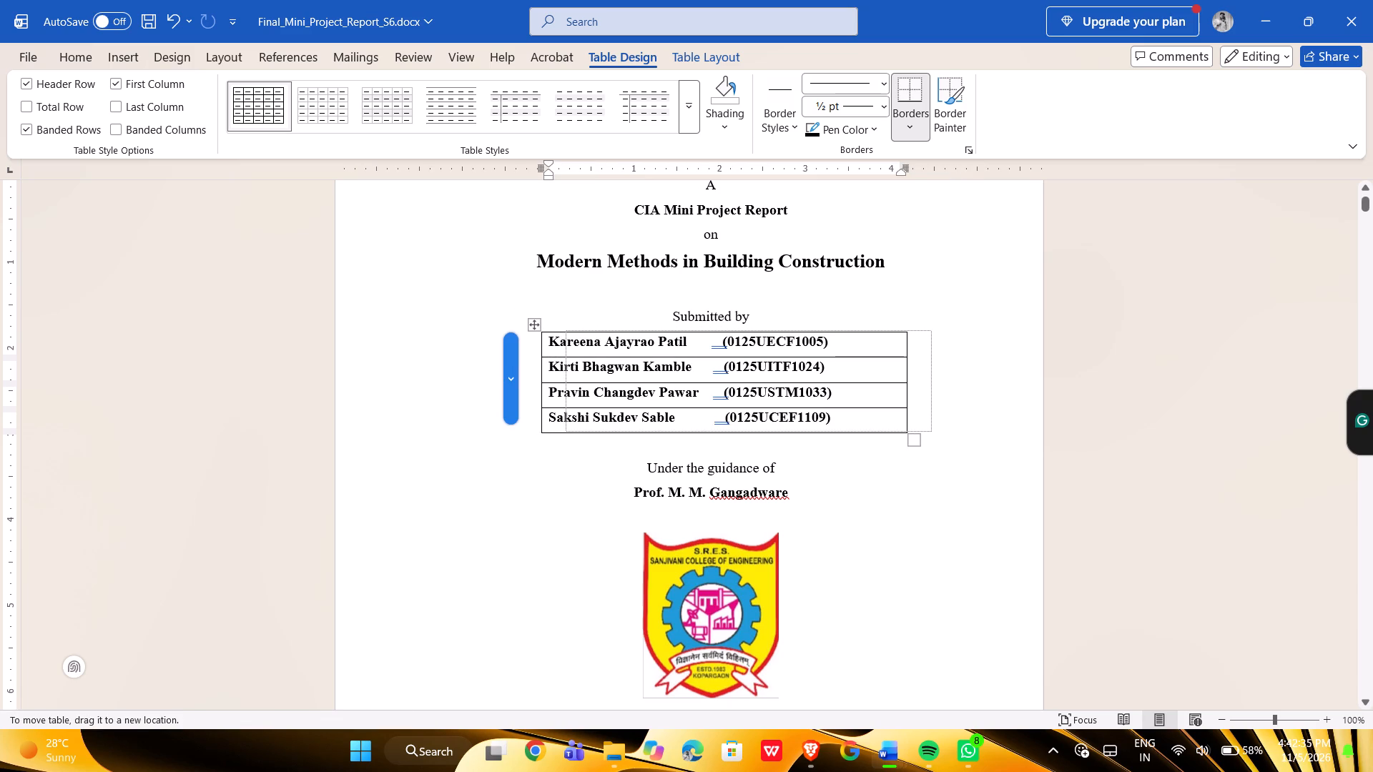
{"action": "left_click_drag", "start_coordinate": [558, 325], "coordinate": [556, 325]}
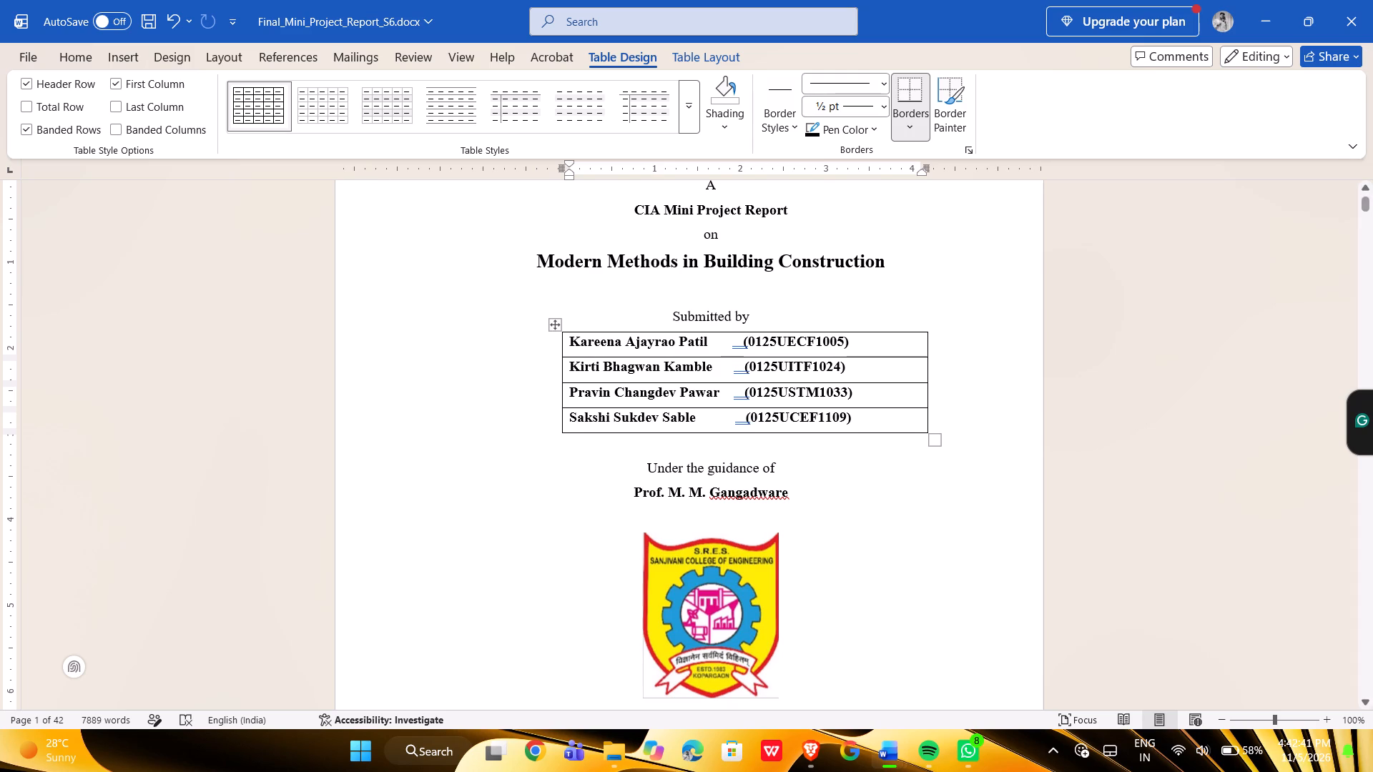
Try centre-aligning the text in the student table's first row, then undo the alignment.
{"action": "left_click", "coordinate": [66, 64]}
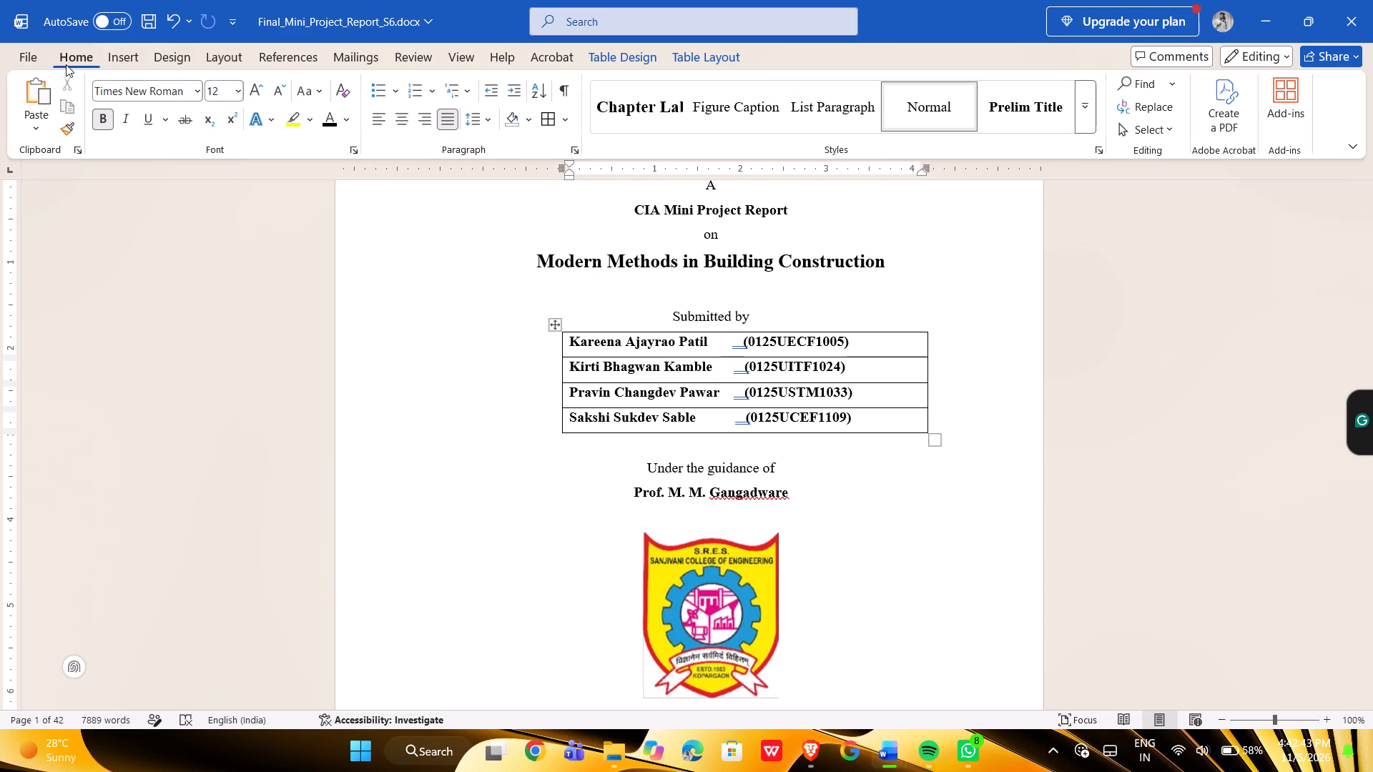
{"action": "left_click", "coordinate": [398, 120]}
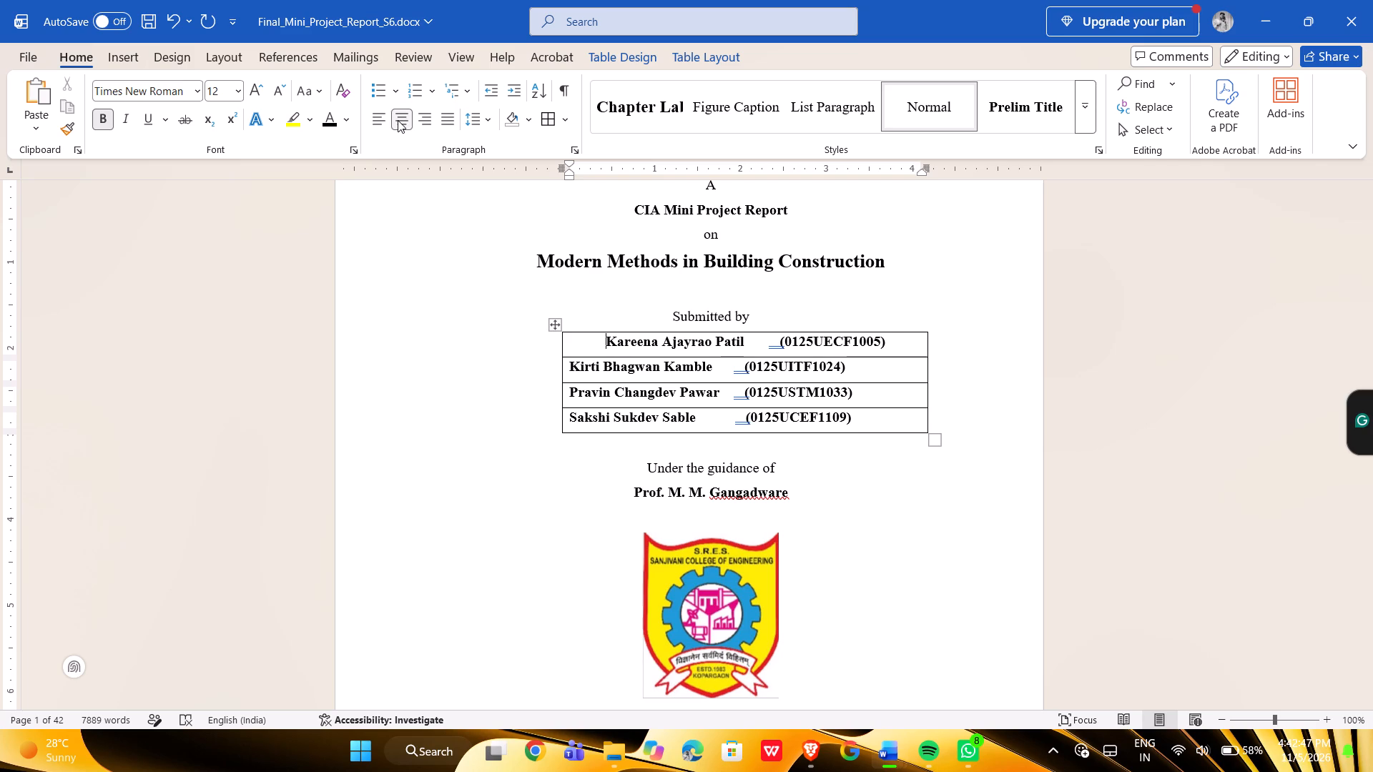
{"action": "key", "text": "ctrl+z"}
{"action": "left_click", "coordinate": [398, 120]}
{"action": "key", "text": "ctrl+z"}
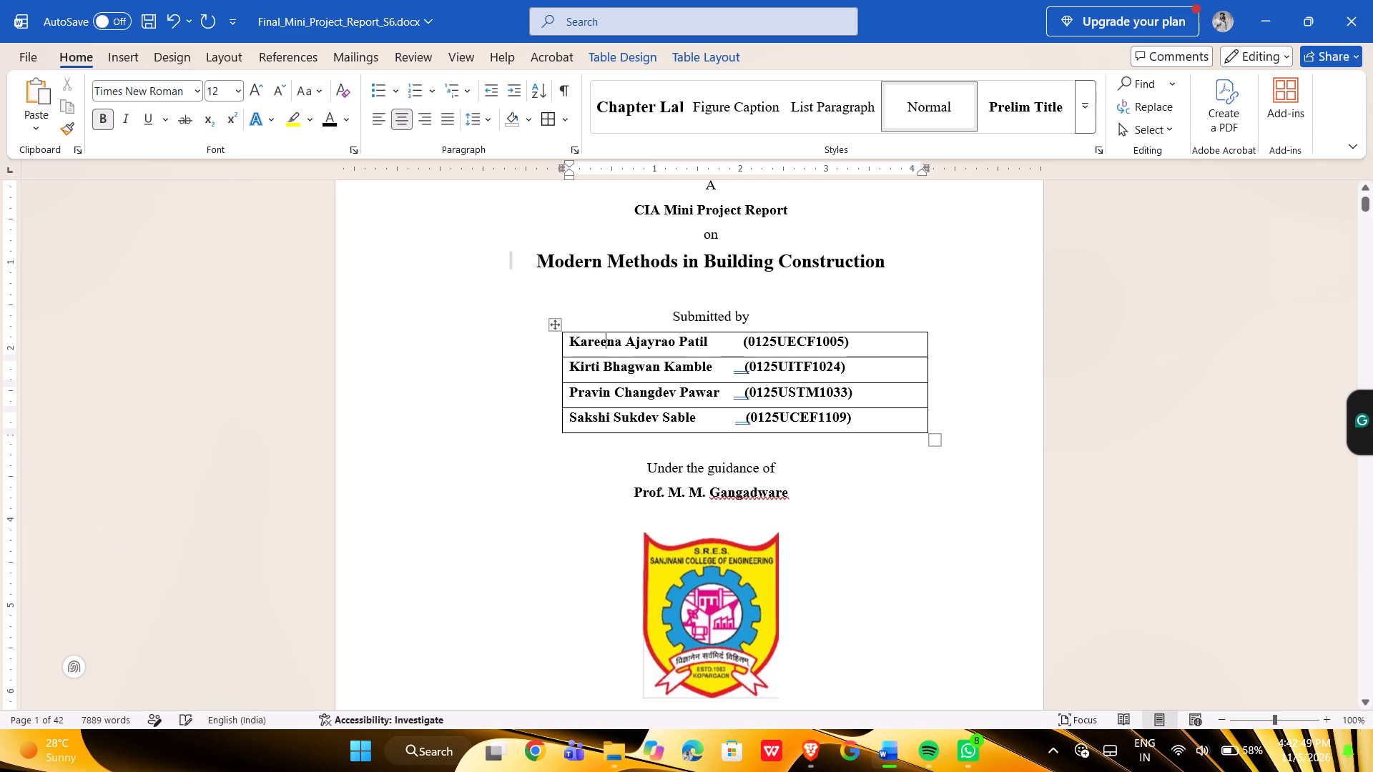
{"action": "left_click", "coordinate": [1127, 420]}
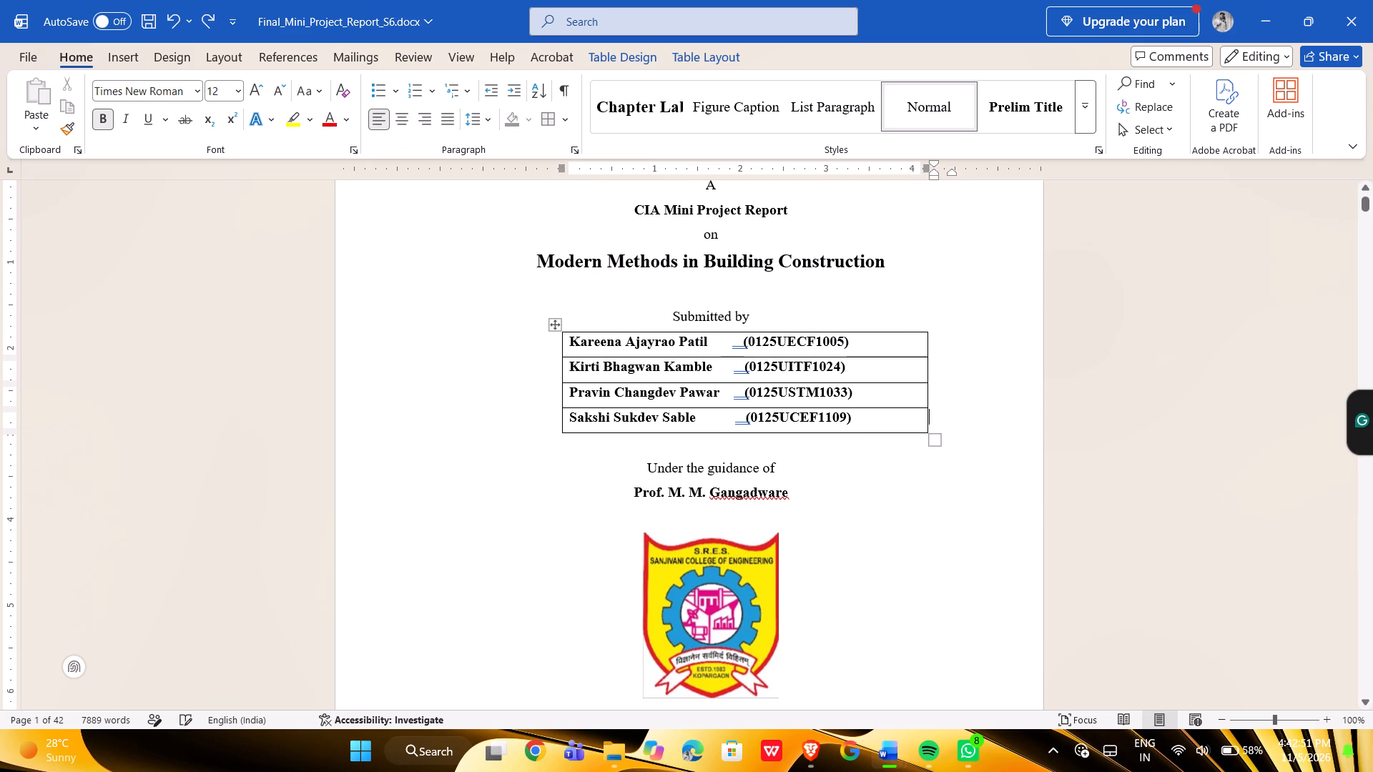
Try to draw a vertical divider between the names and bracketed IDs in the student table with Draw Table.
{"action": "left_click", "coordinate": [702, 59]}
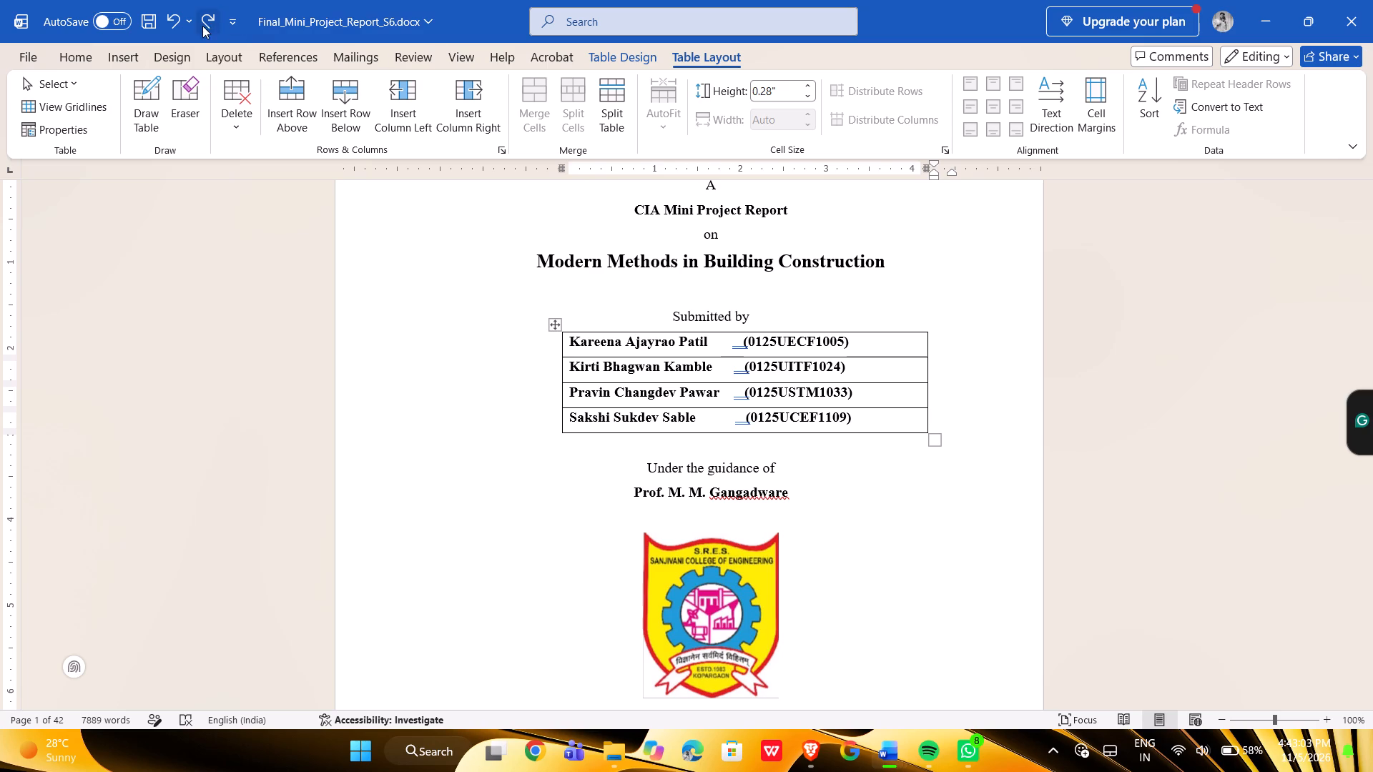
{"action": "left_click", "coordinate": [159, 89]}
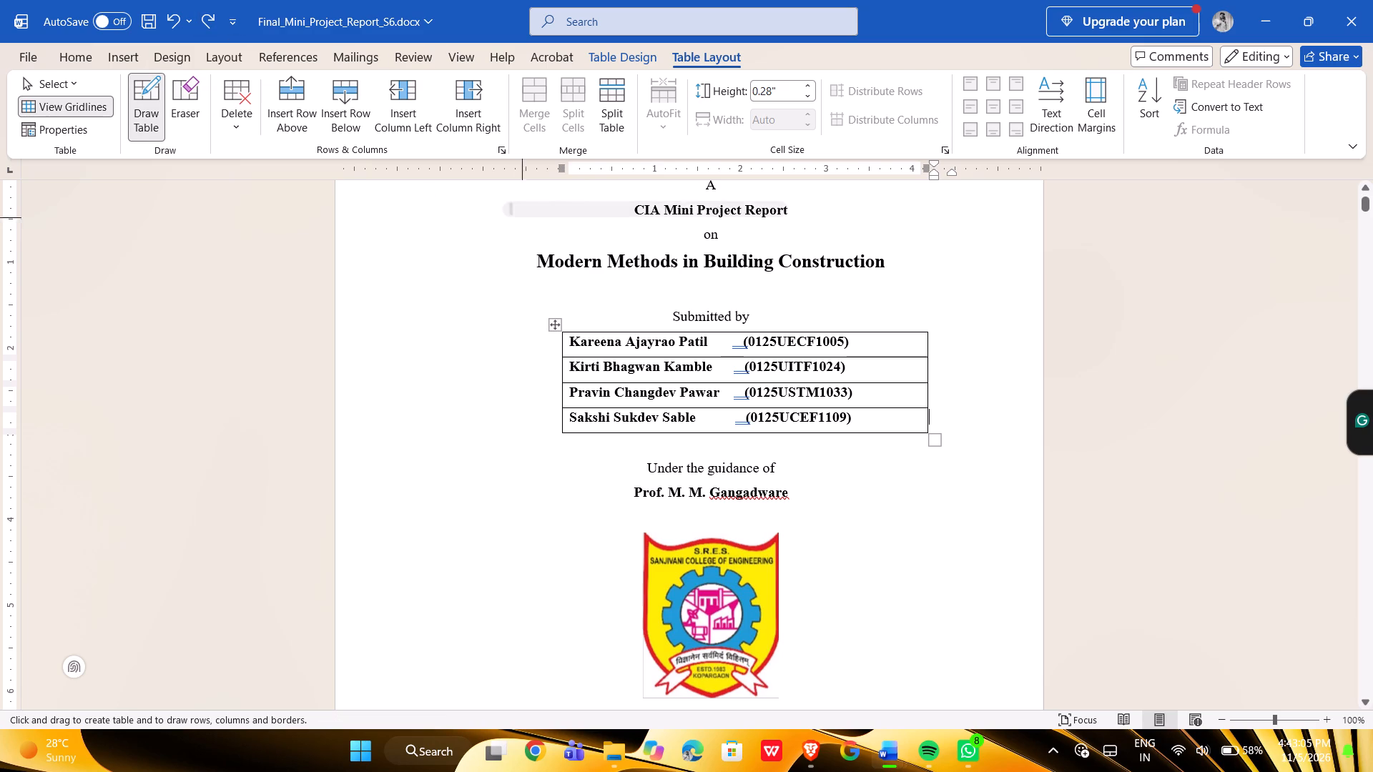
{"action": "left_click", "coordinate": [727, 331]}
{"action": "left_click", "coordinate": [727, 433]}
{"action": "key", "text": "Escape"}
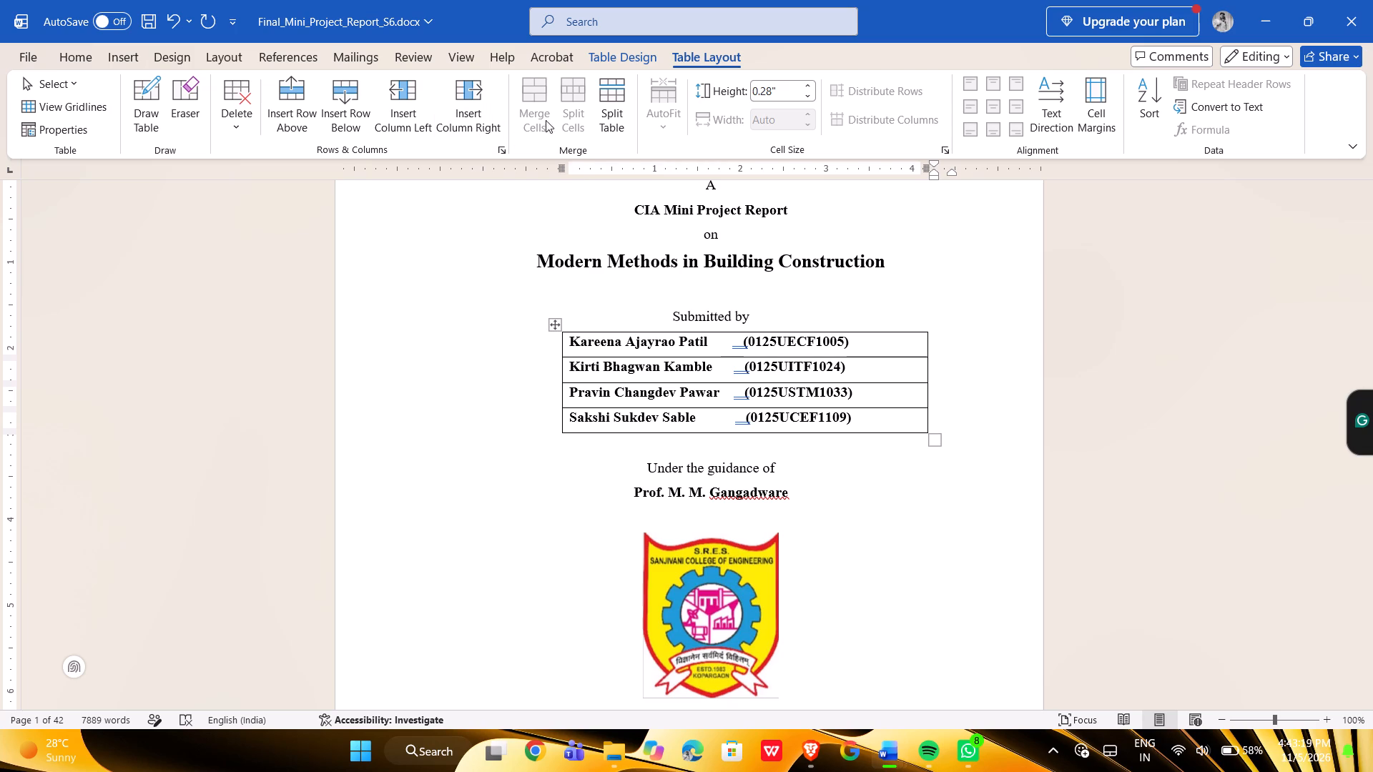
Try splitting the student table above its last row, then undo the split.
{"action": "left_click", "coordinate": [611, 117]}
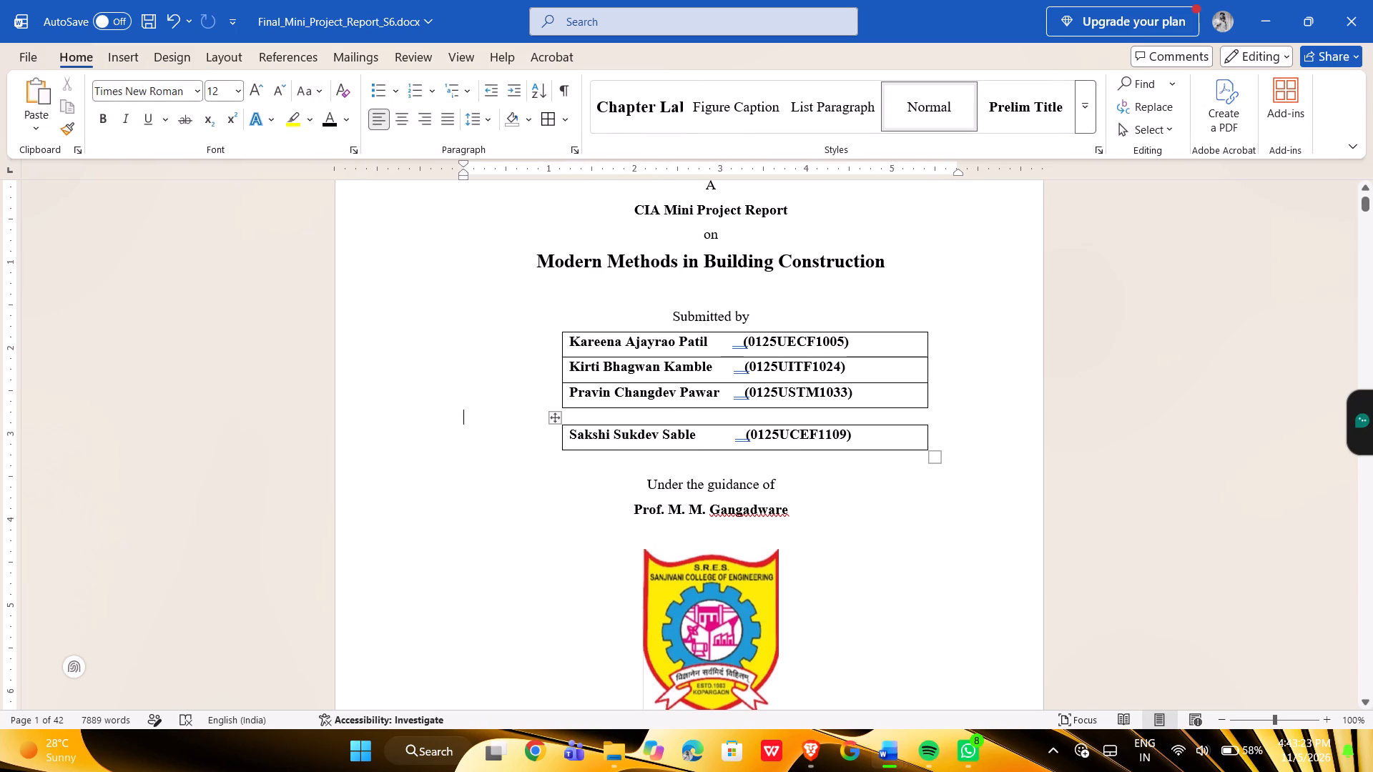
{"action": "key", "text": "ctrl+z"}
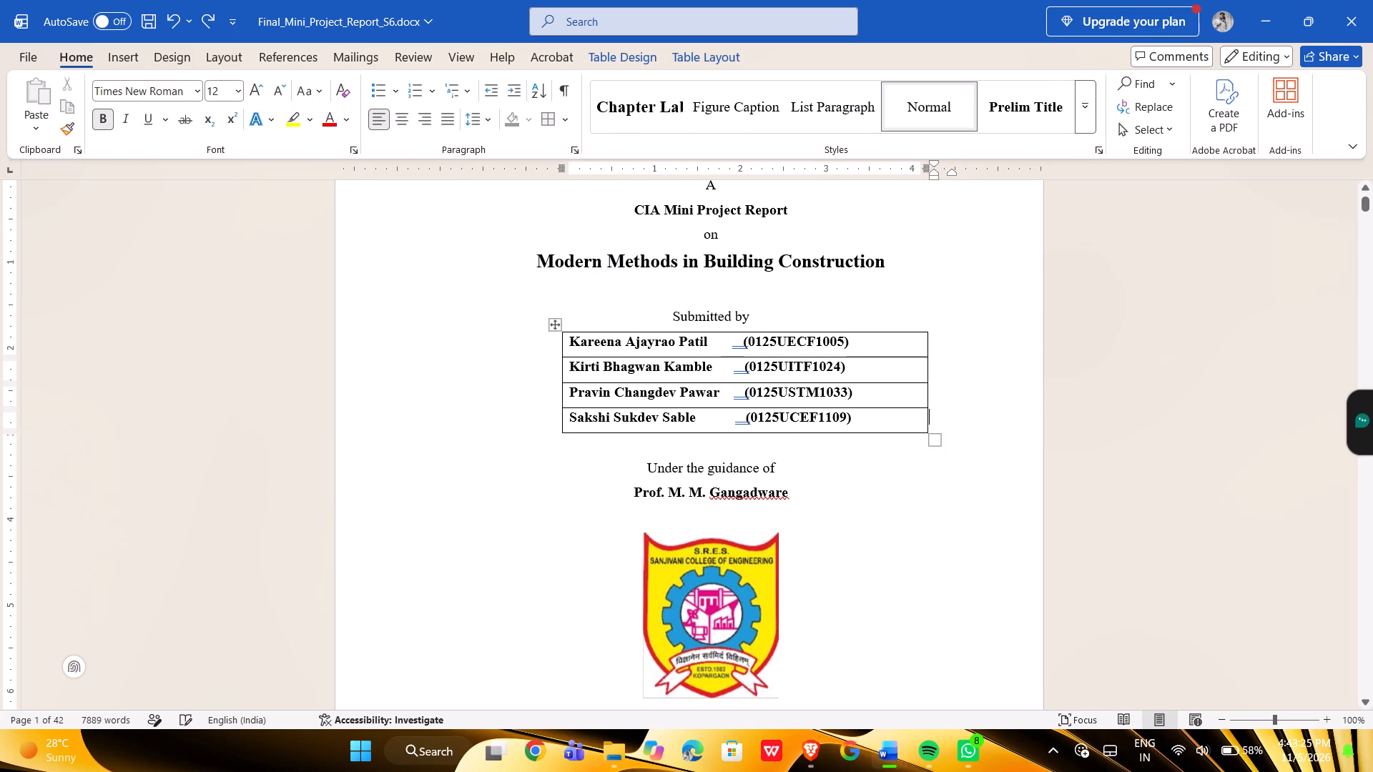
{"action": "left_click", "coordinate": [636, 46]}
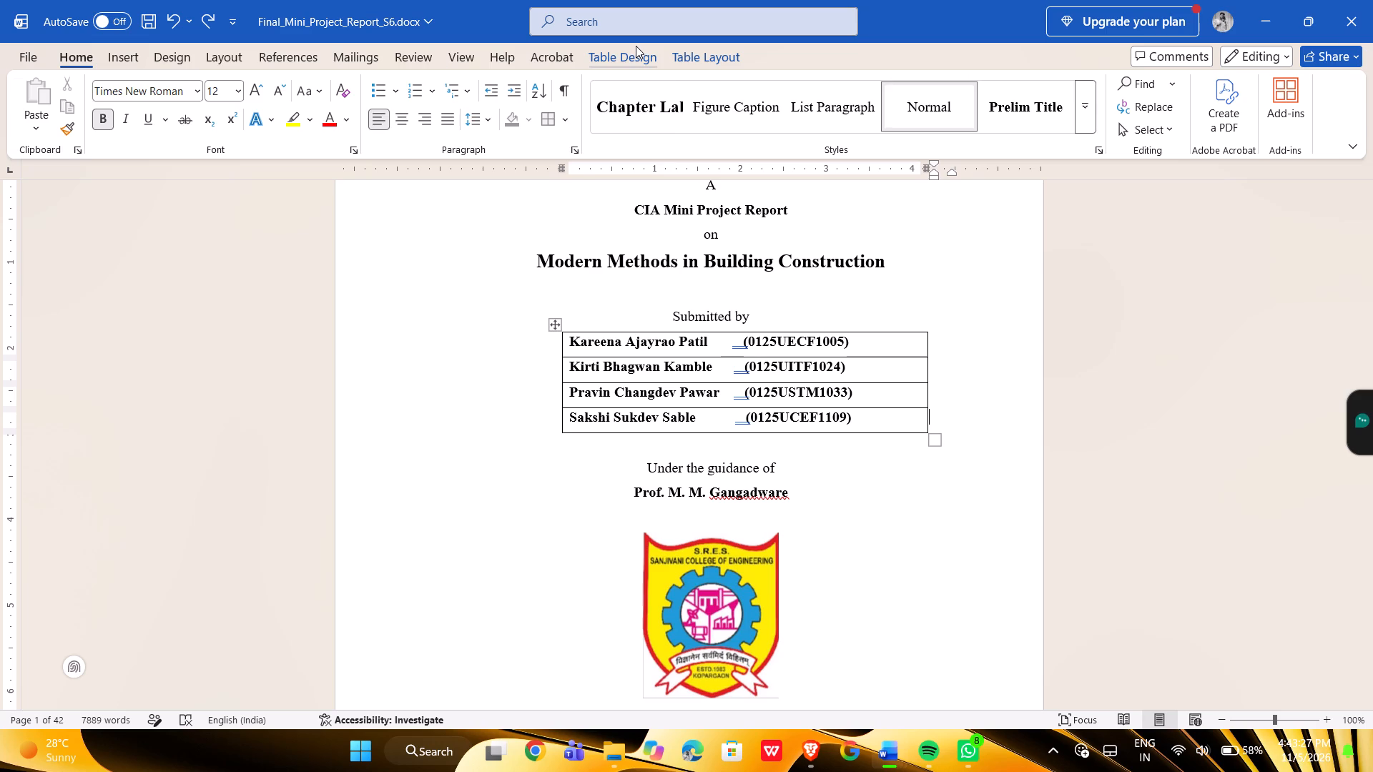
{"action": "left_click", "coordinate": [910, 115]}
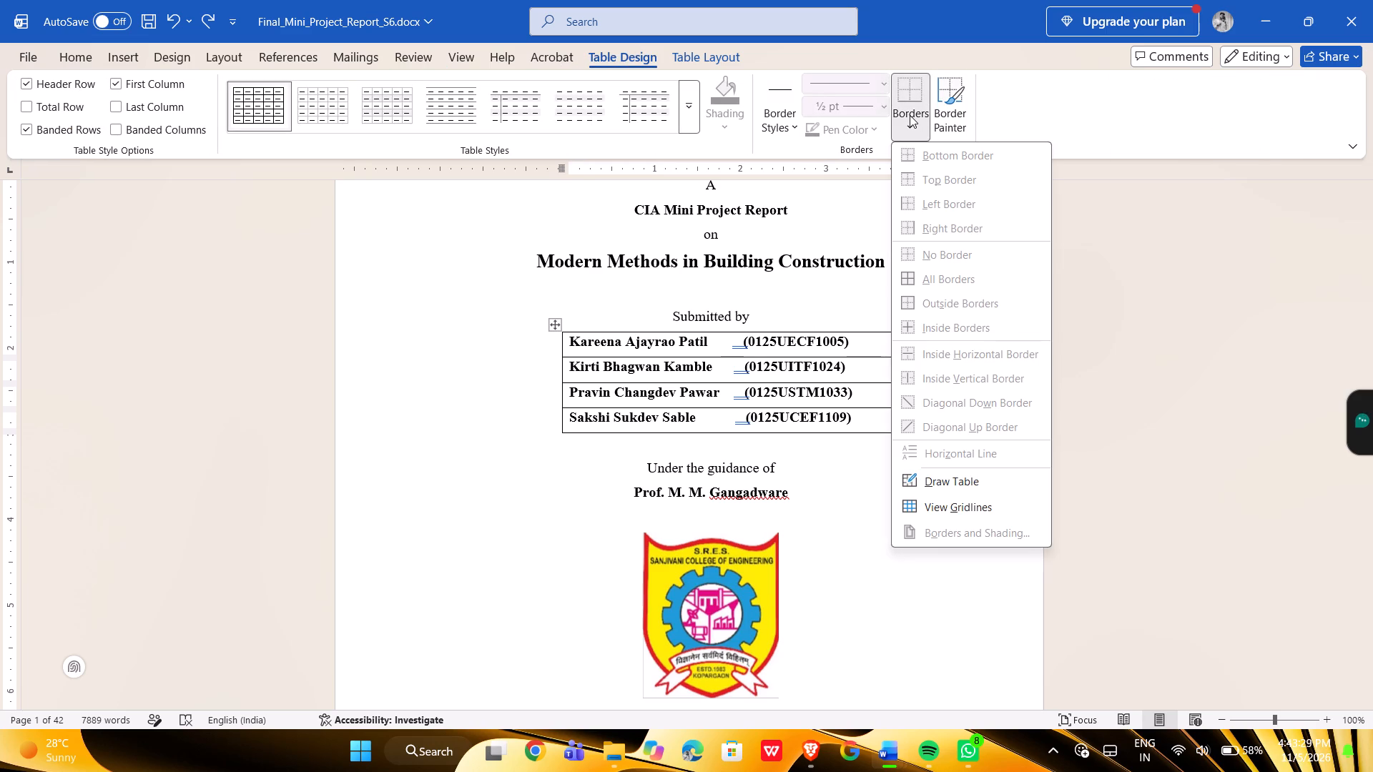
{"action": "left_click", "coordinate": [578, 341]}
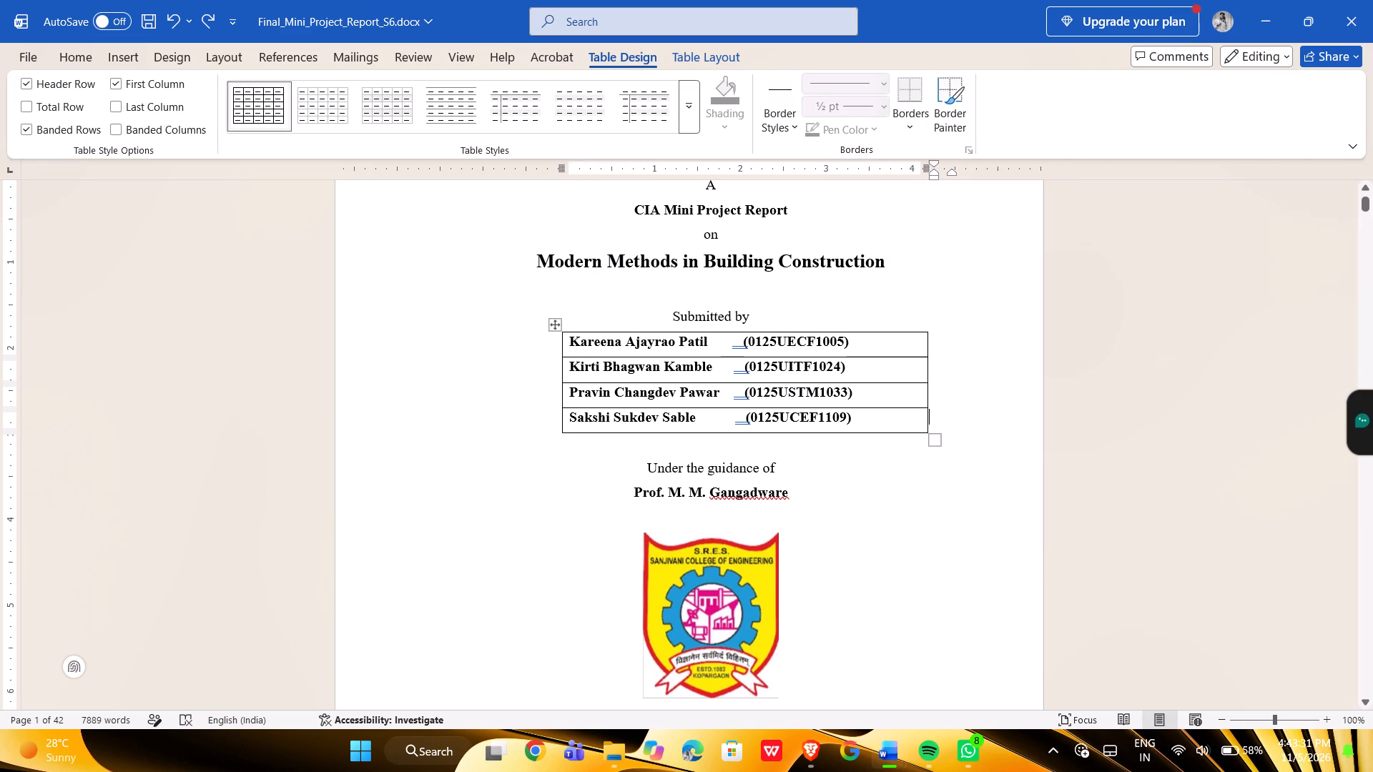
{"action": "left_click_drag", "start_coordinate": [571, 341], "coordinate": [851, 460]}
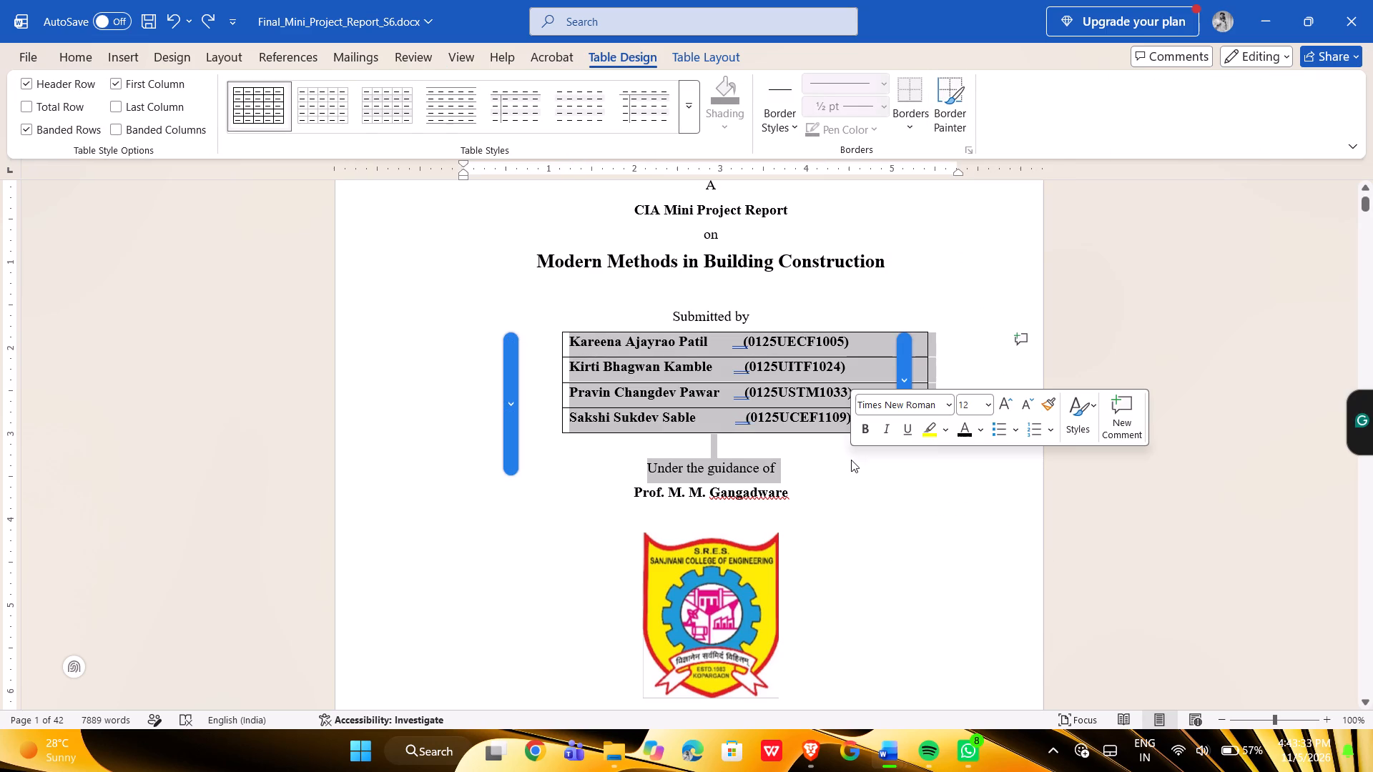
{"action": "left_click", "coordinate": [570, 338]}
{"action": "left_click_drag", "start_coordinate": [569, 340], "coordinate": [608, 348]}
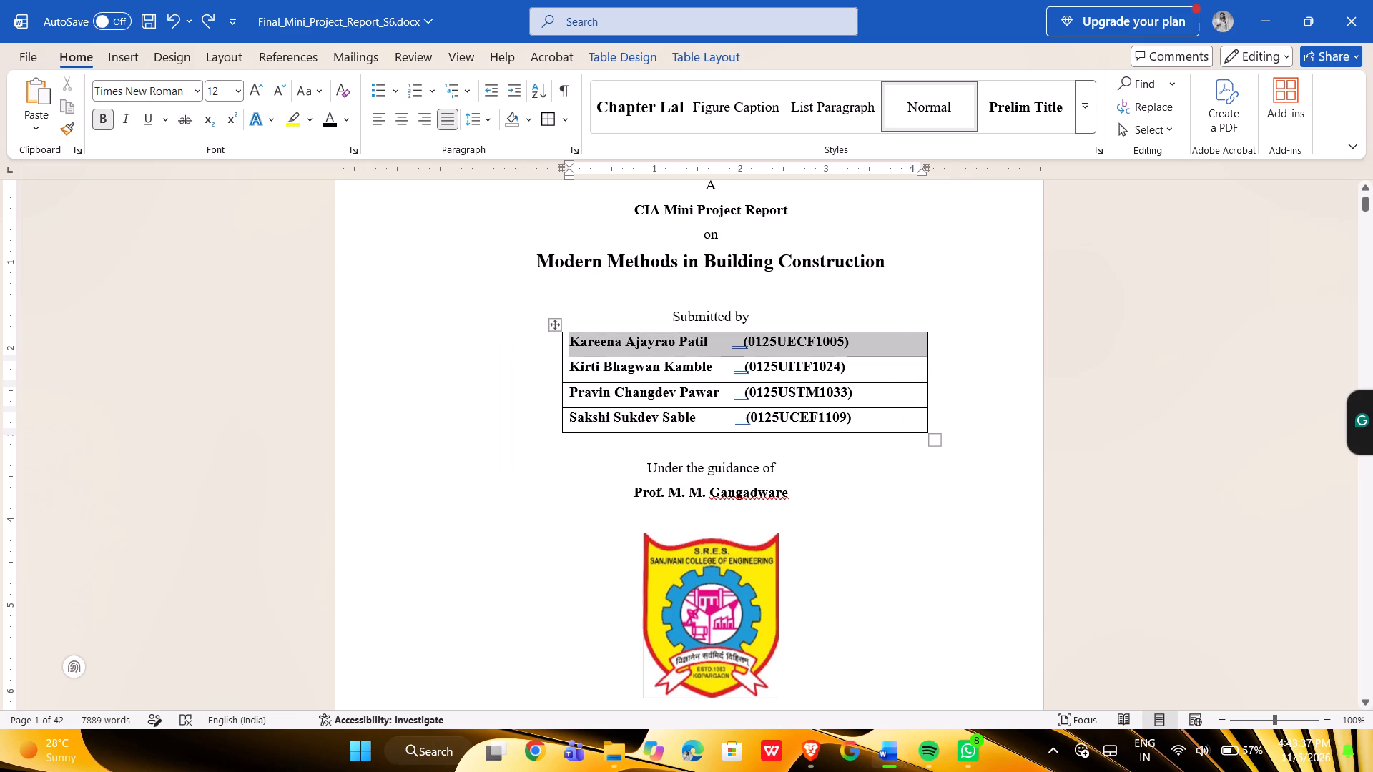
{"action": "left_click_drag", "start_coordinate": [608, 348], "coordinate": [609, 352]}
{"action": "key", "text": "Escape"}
Remove all borders from the four rows of the student table on the cover page.
{"action": "left_click", "coordinate": [573, 341]}
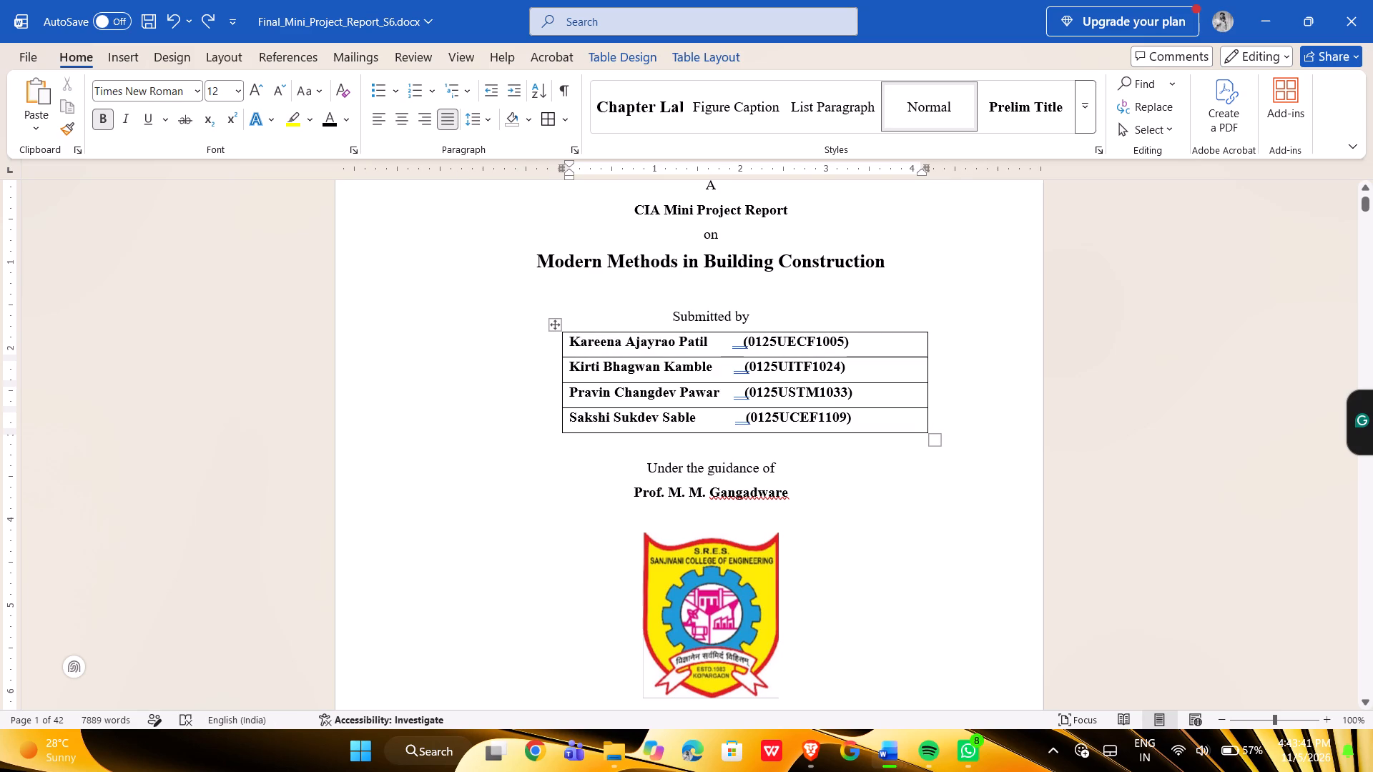
{"action": "key", "text": "shift+Down"}
{"action": "key", "text": "shift+Down"}
{"action": "key", "text": "shift+Down"}
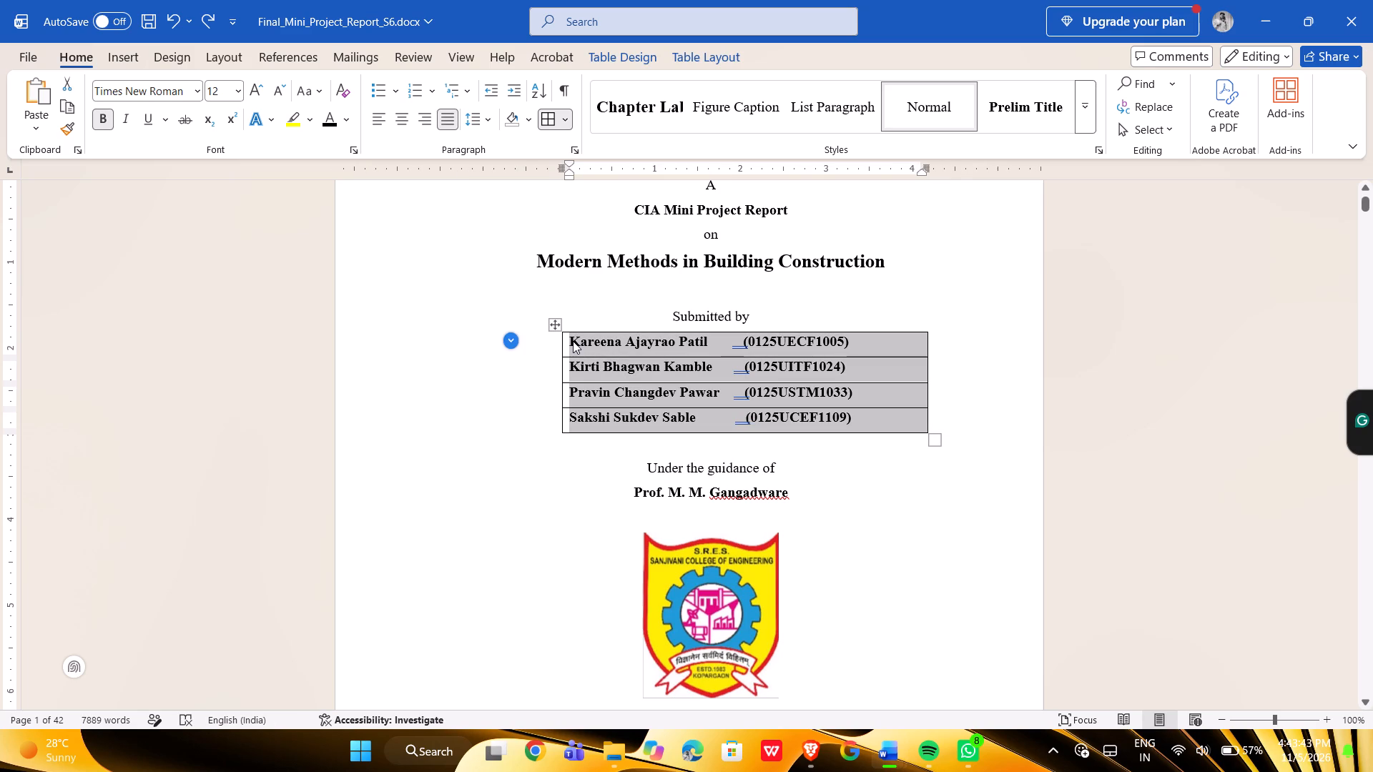
{"action": "left_click", "coordinate": [628, 55]}
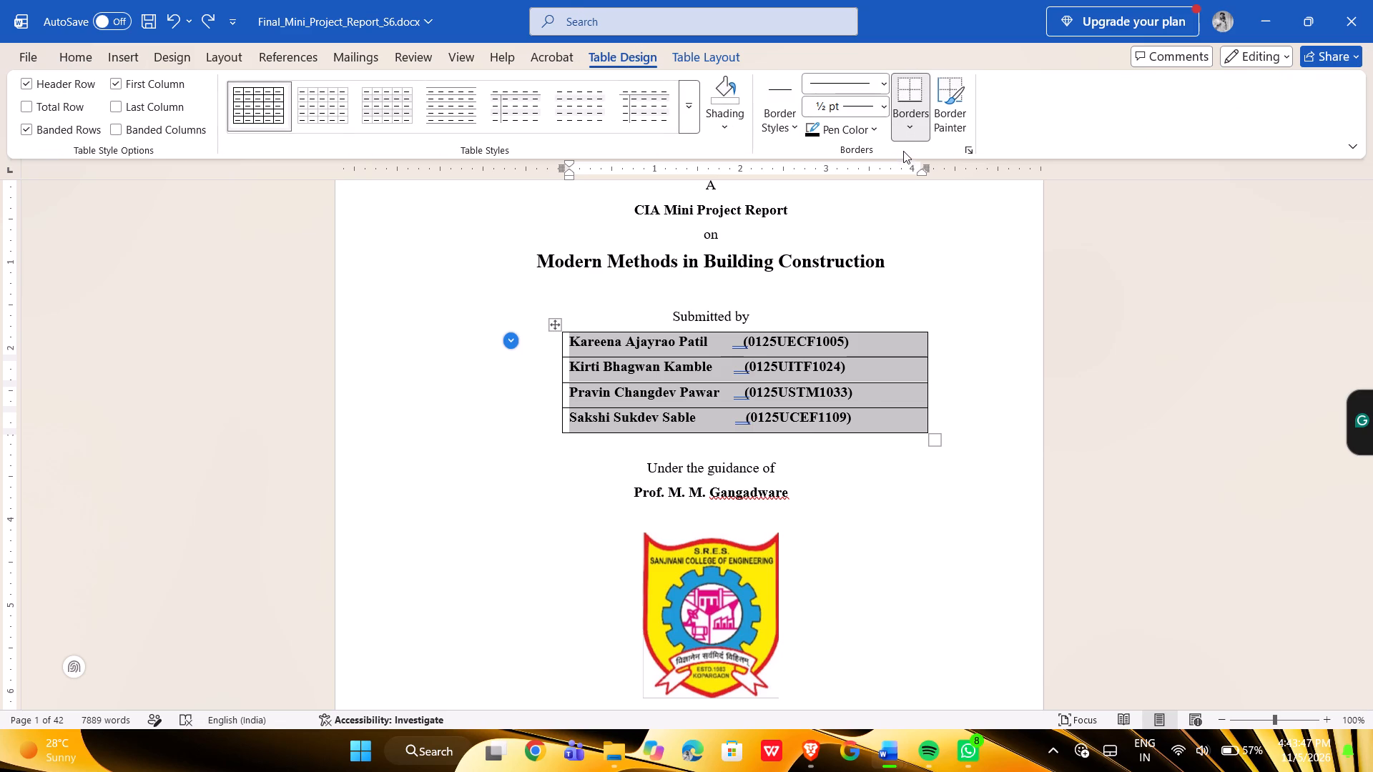
{"action": "left_click", "coordinate": [910, 129]}
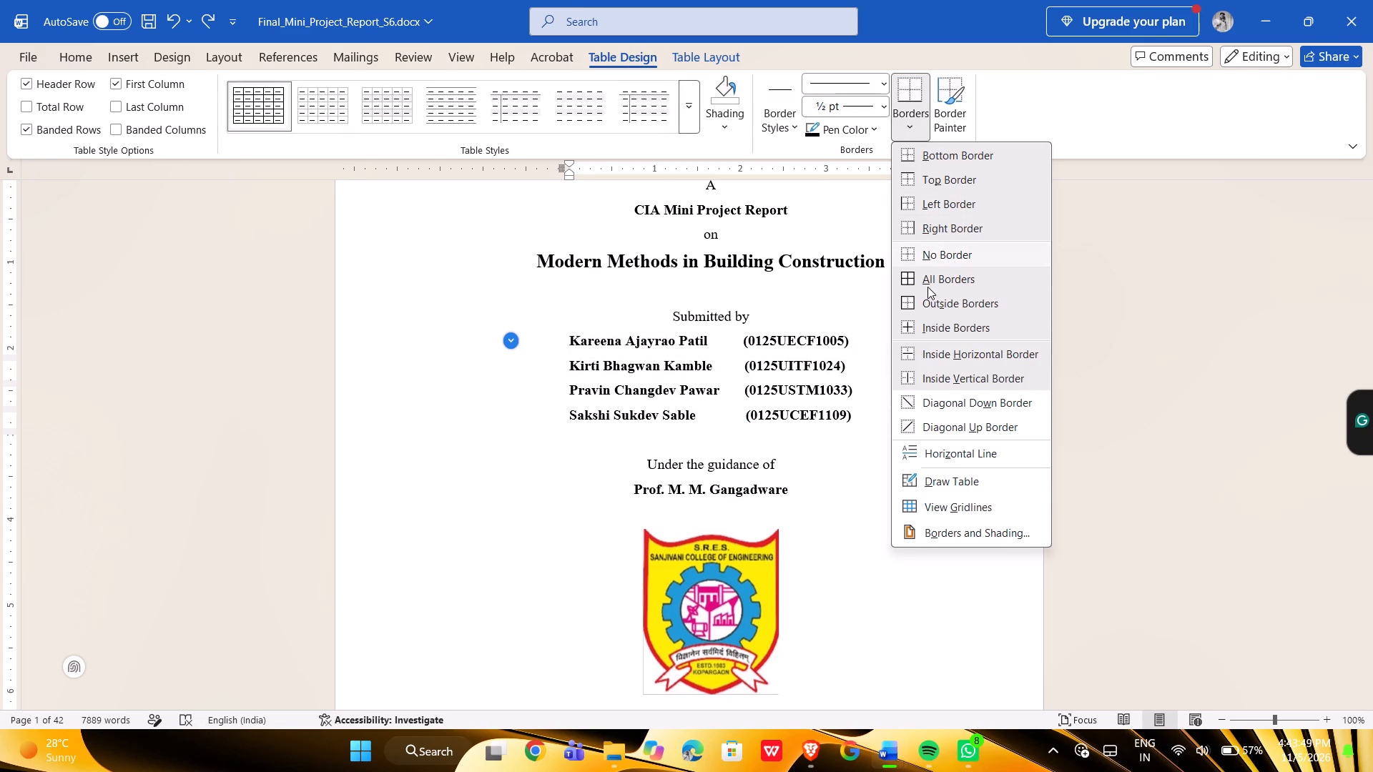
{"action": "left_click", "coordinate": [924, 250]}
{"action": "key", "text": "grave"}
{"action": "key", "text": "ctrl+z"}
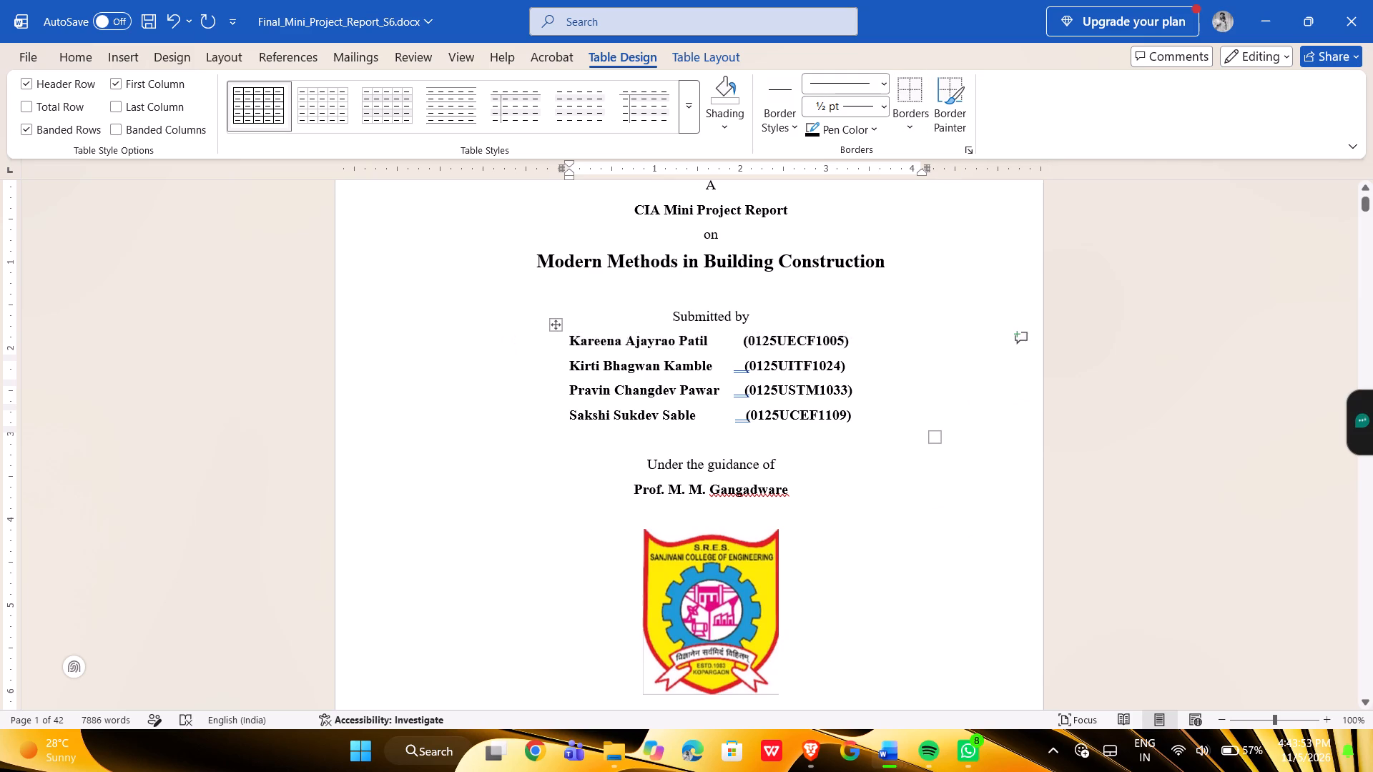
{"action": "left_click", "coordinate": [1152, 291]}
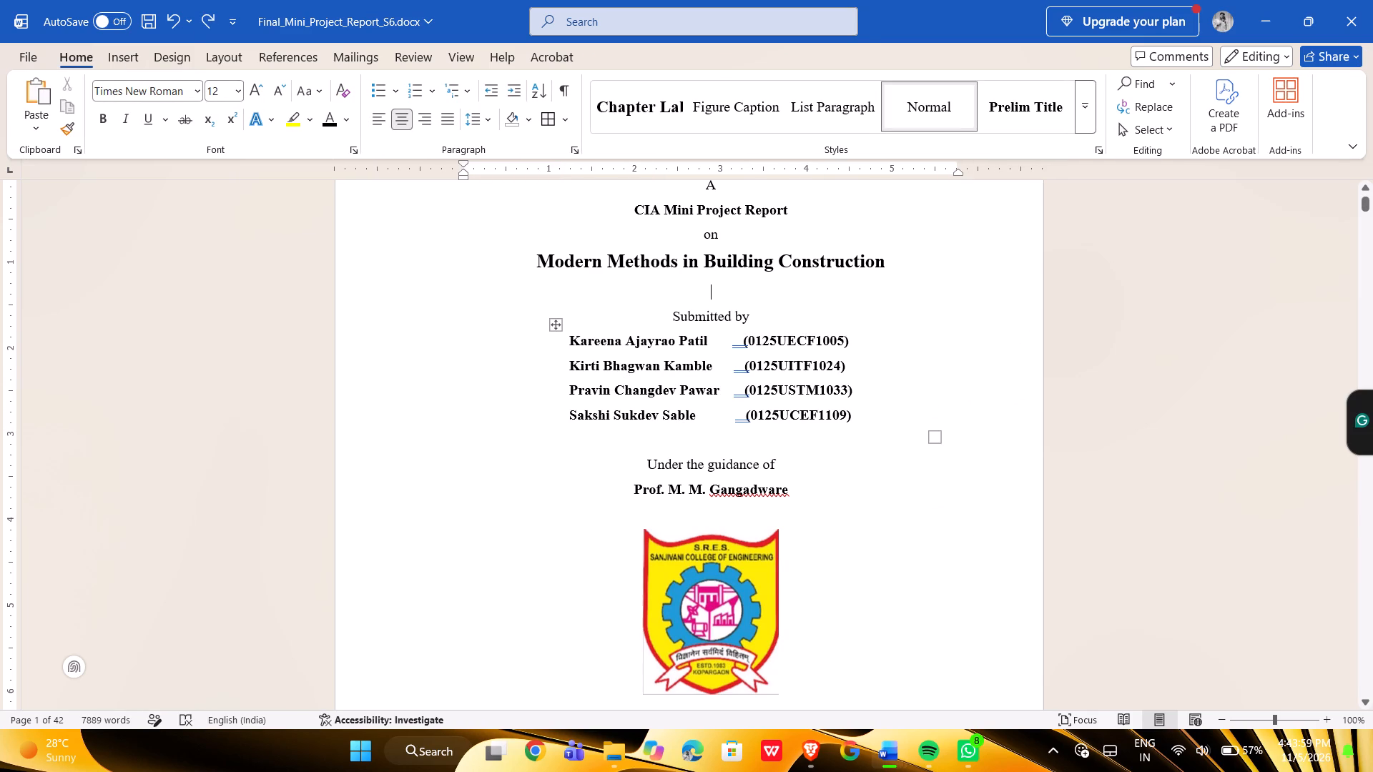
Examine the layout of the cover page, certificate, table of contents and list of tables.
{"action": "scroll", "coordinate": [768, 316], "scroll_direction": "up", "scroll_amount": 1}
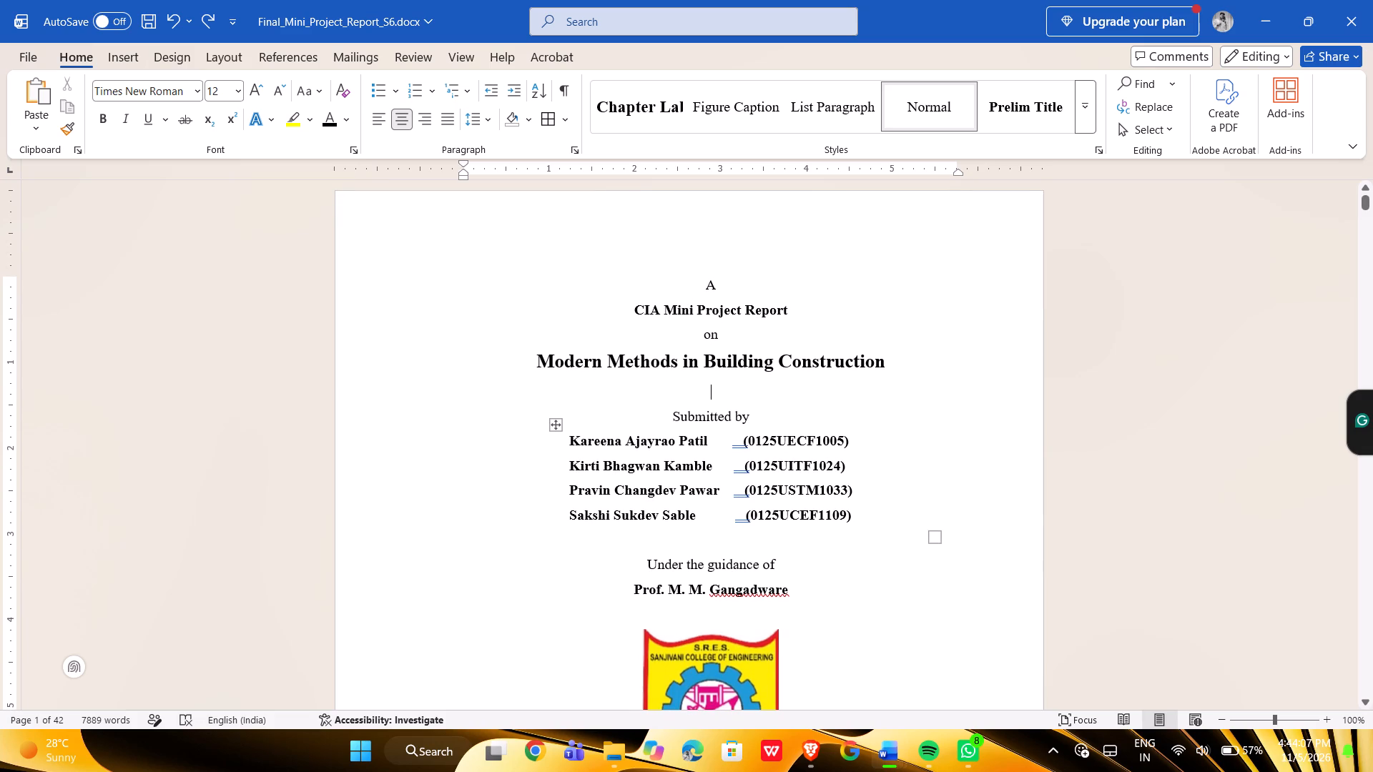
{"action": "scroll", "coordinate": [850, 465], "scroll_direction": "down", "scroll_amount": 1}
{"action": "scroll", "coordinate": [850, 465], "scroll_direction": "up", "scroll_amount": 1}
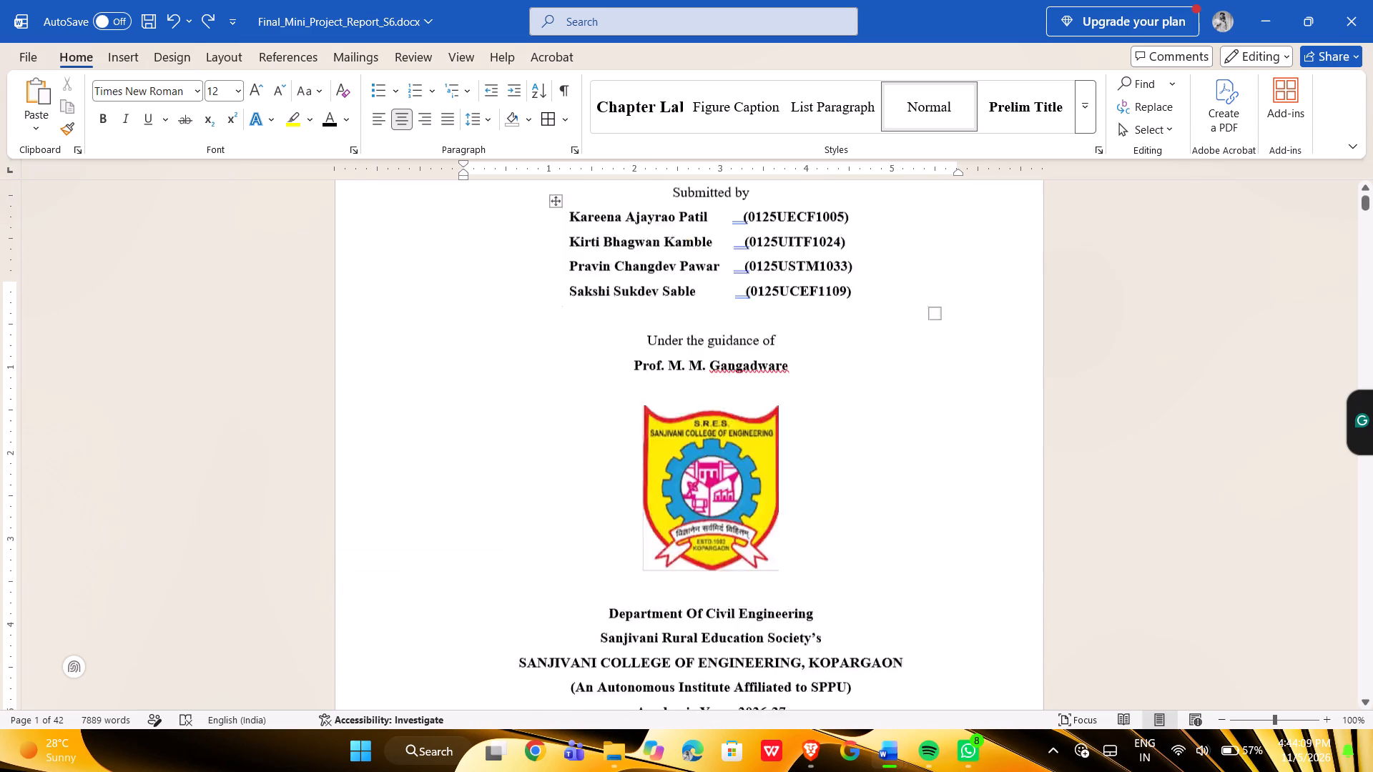
{"action": "scroll", "coordinate": [850, 465], "scroll_direction": "up", "scroll_amount": 1}
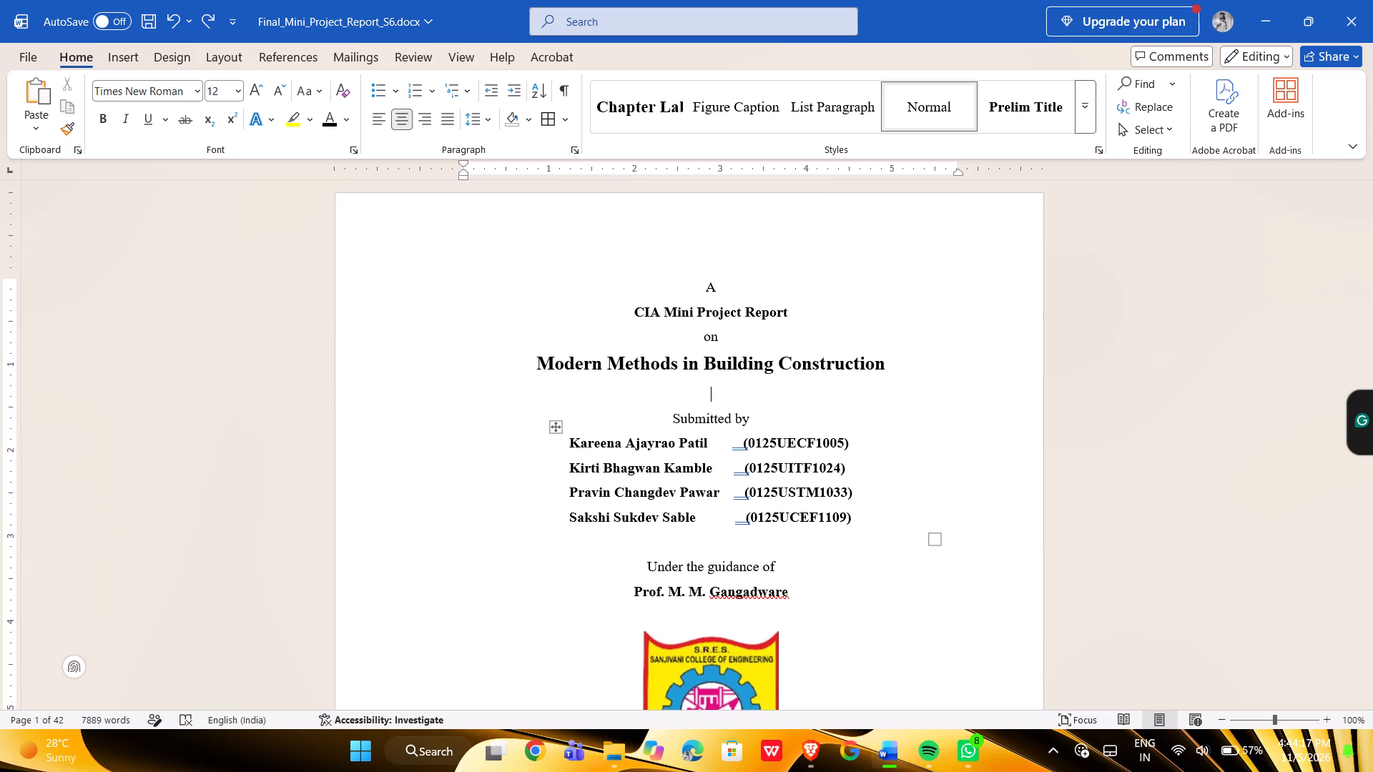
{"action": "scroll", "coordinate": [890, 598], "scroll_direction": "down", "scroll_amount": 3}
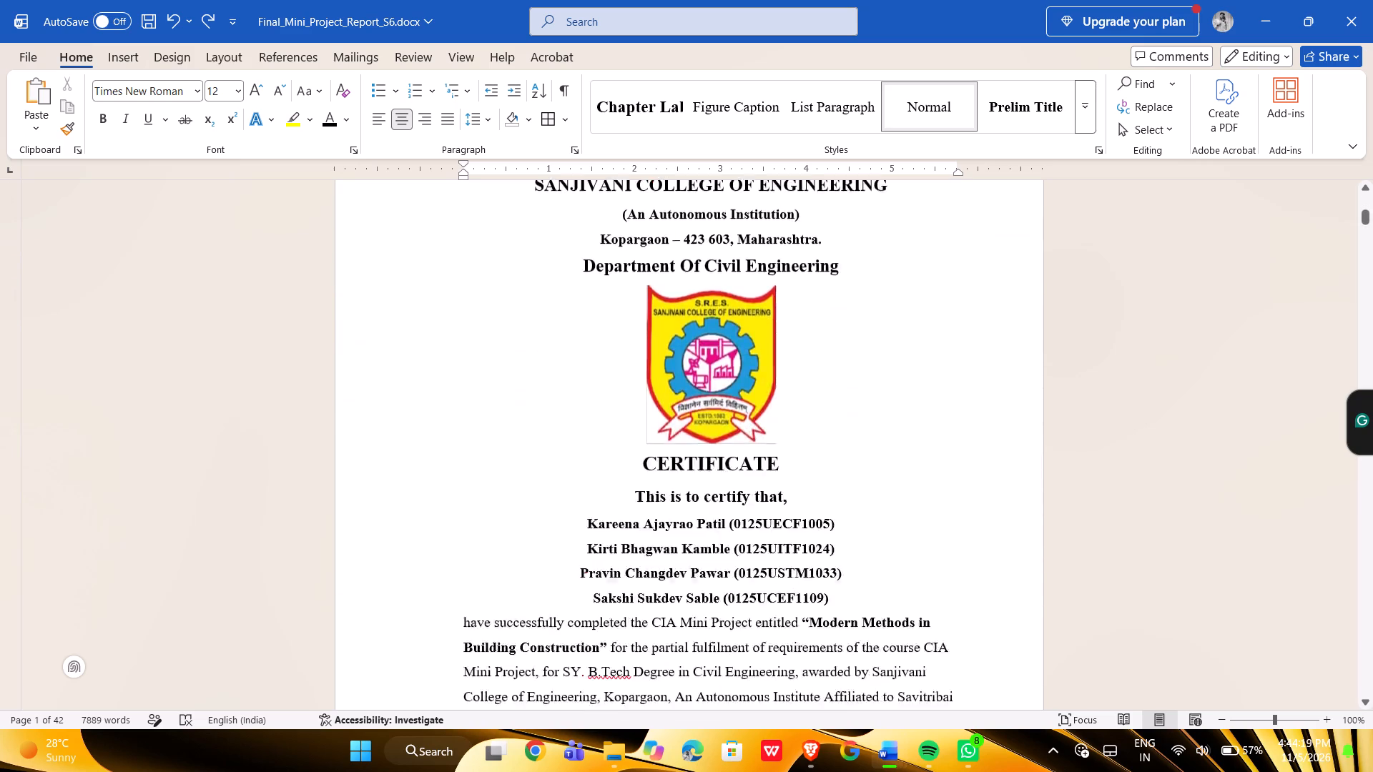
{"action": "scroll", "coordinate": [890, 598], "scroll_direction": "down", "scroll_amount": 8}
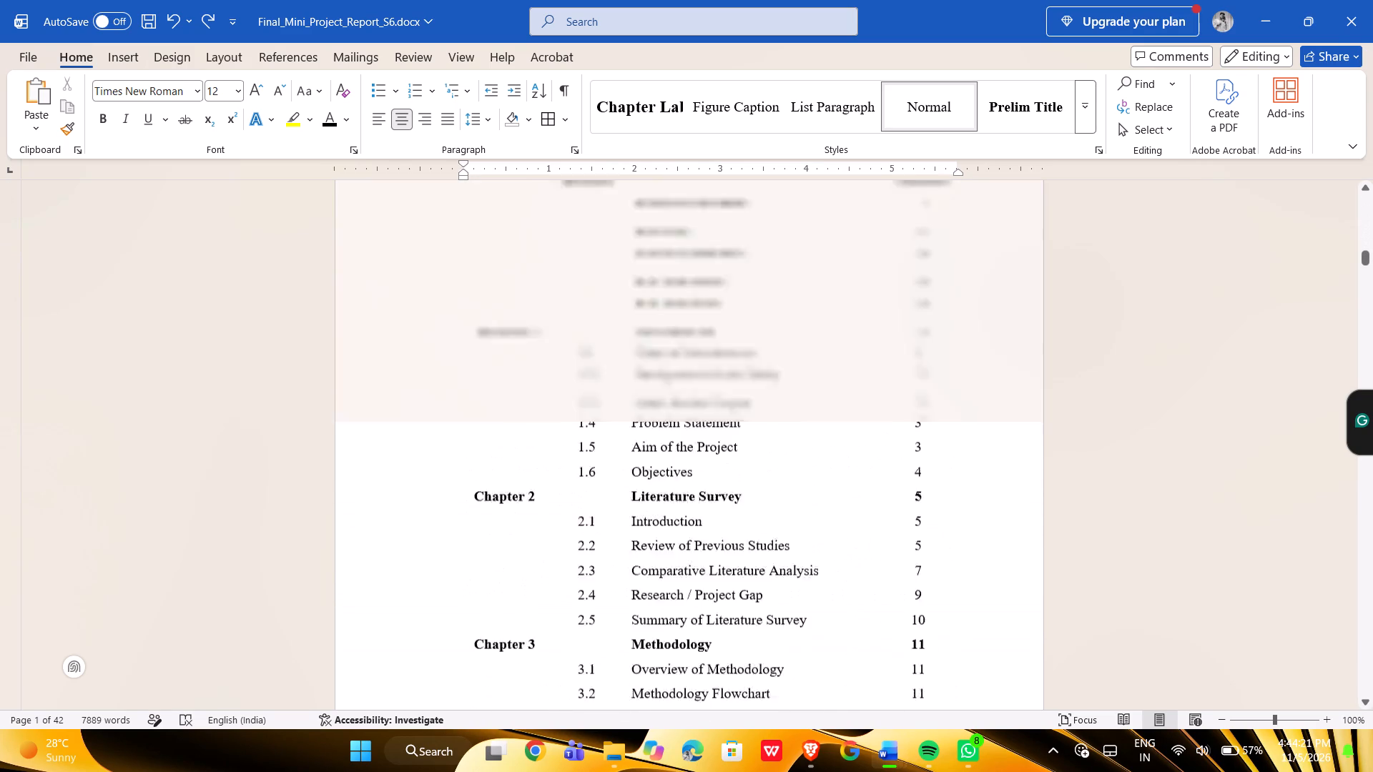
{"action": "scroll", "coordinate": [890, 598], "scroll_direction": "down", "scroll_amount": 5}
{"action": "scroll", "coordinate": [890, 598], "scroll_direction": "up", "scroll_amount": 2}
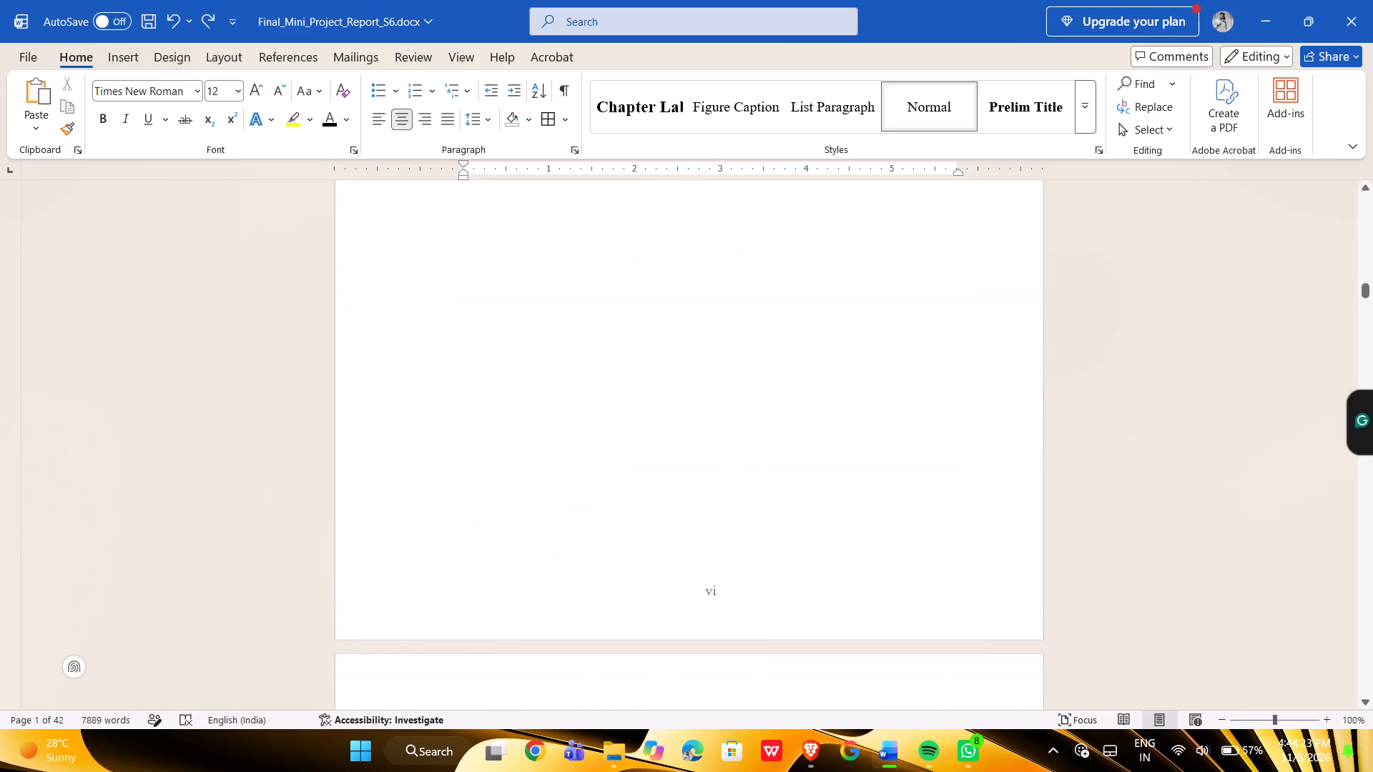
{"action": "scroll", "coordinate": [890, 598], "scroll_direction": "up", "scroll_amount": 2}
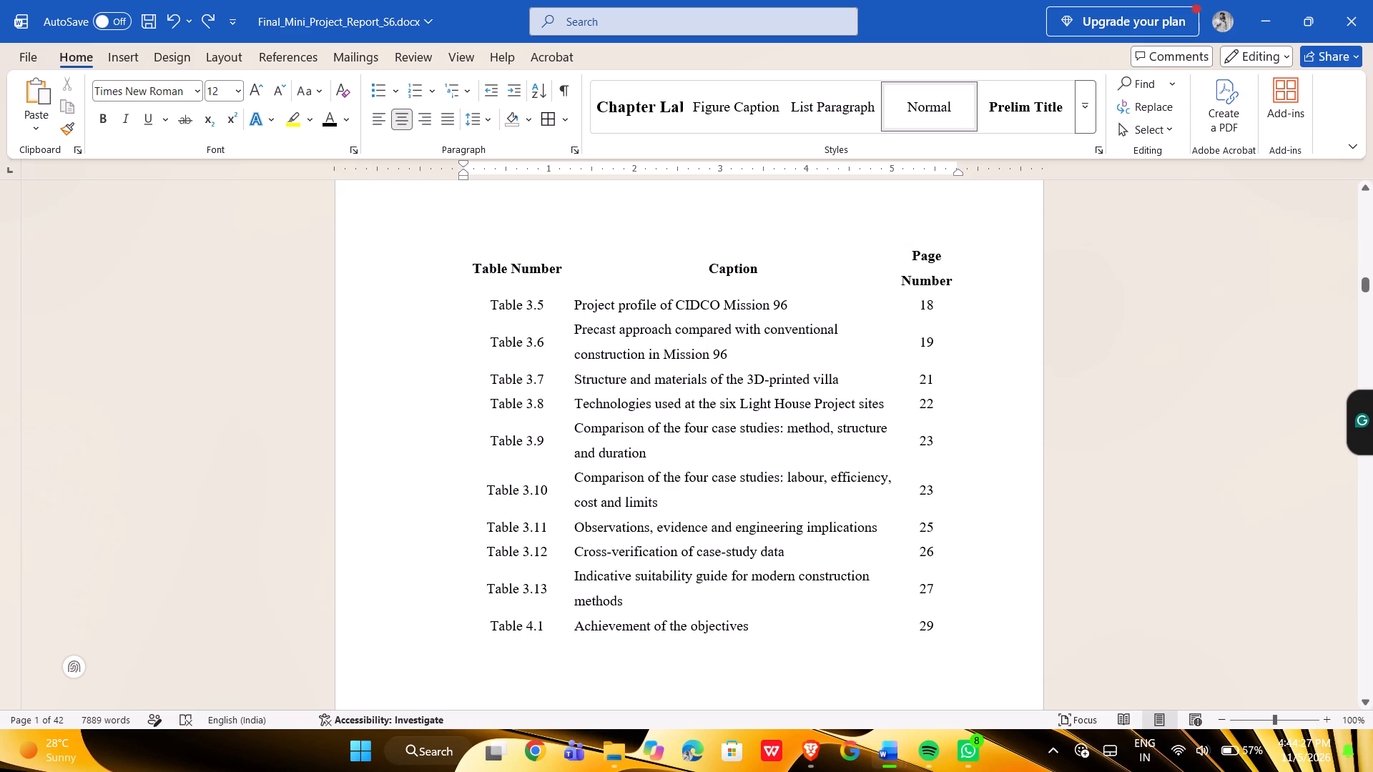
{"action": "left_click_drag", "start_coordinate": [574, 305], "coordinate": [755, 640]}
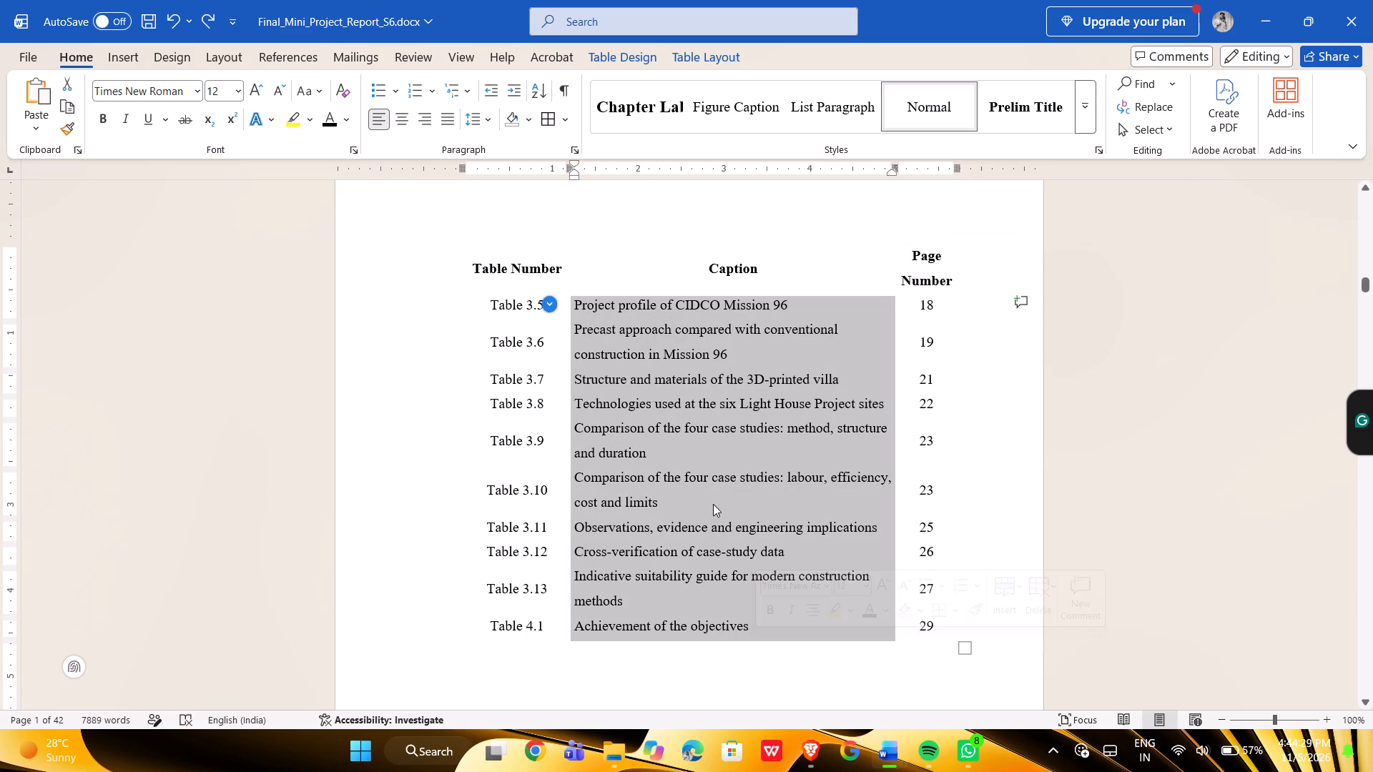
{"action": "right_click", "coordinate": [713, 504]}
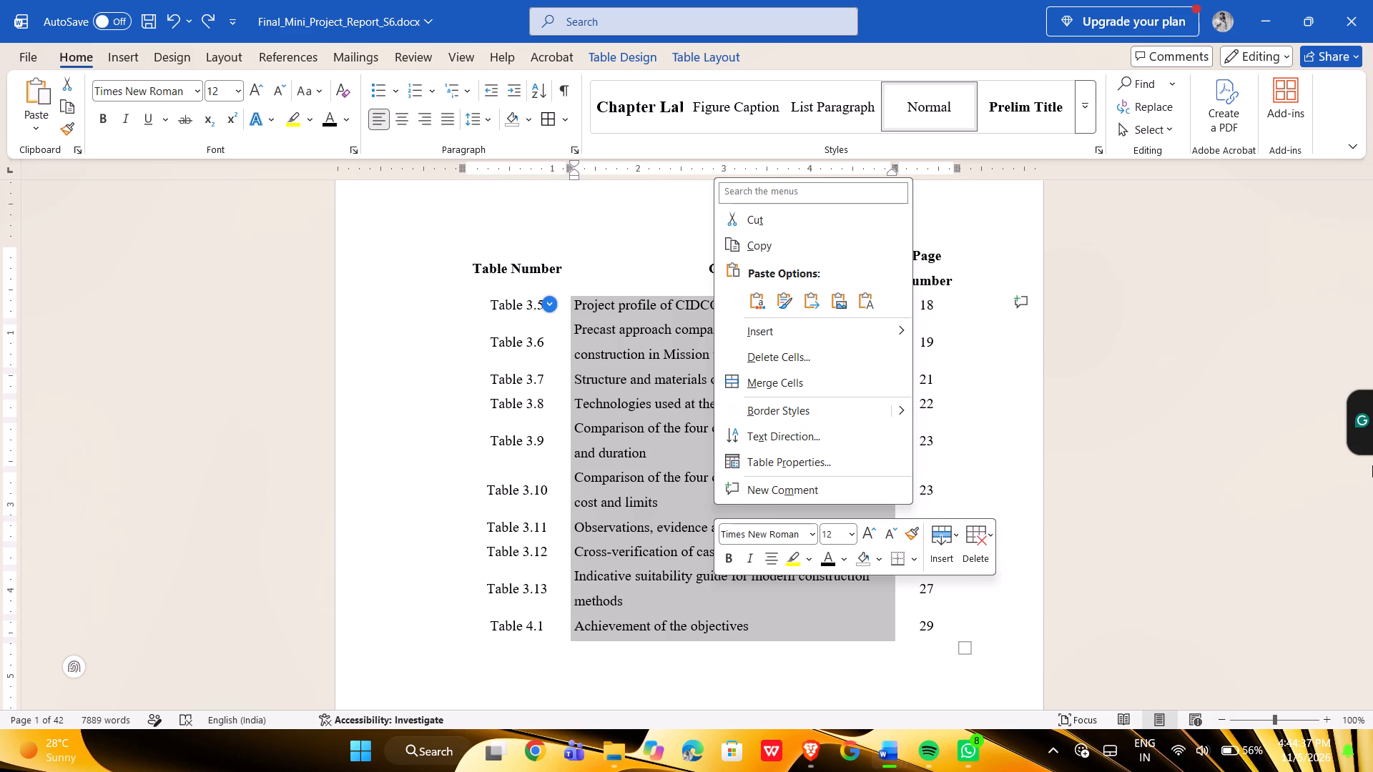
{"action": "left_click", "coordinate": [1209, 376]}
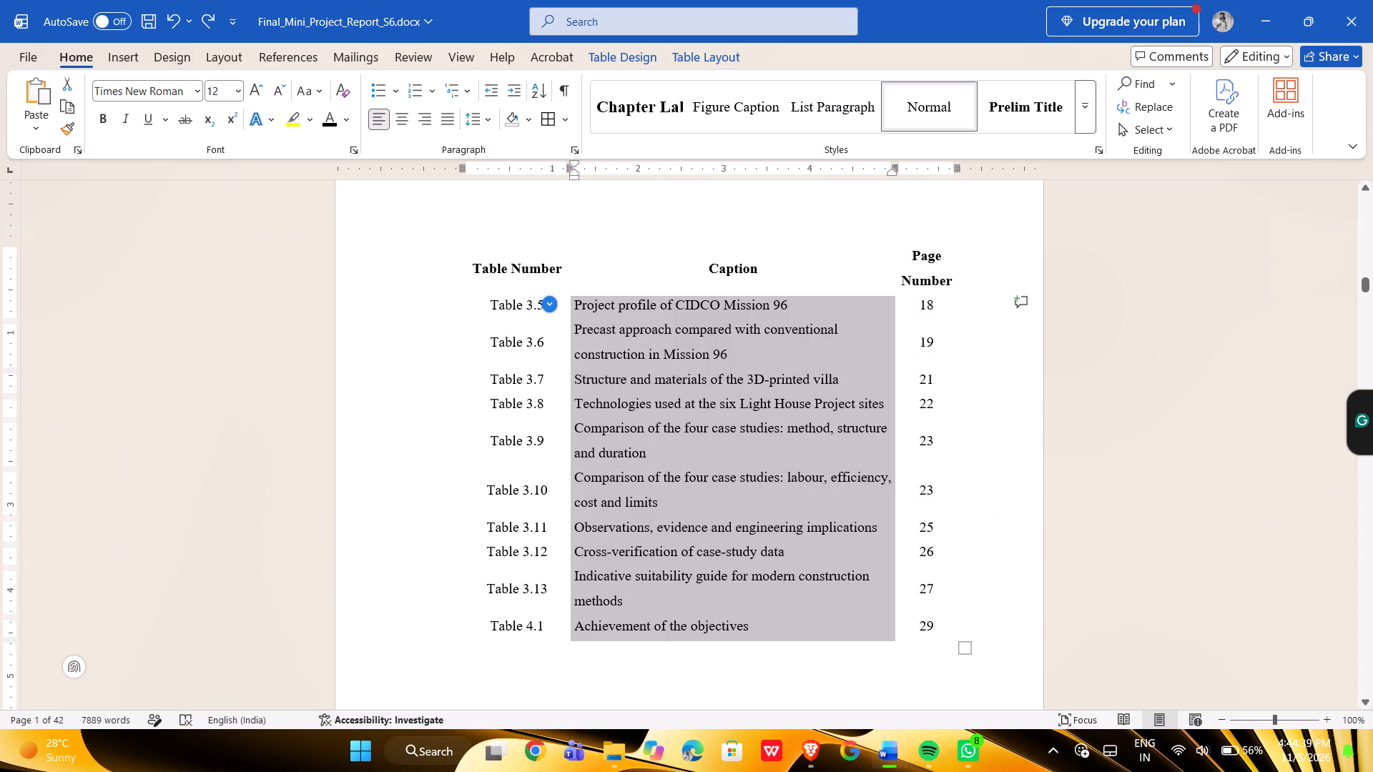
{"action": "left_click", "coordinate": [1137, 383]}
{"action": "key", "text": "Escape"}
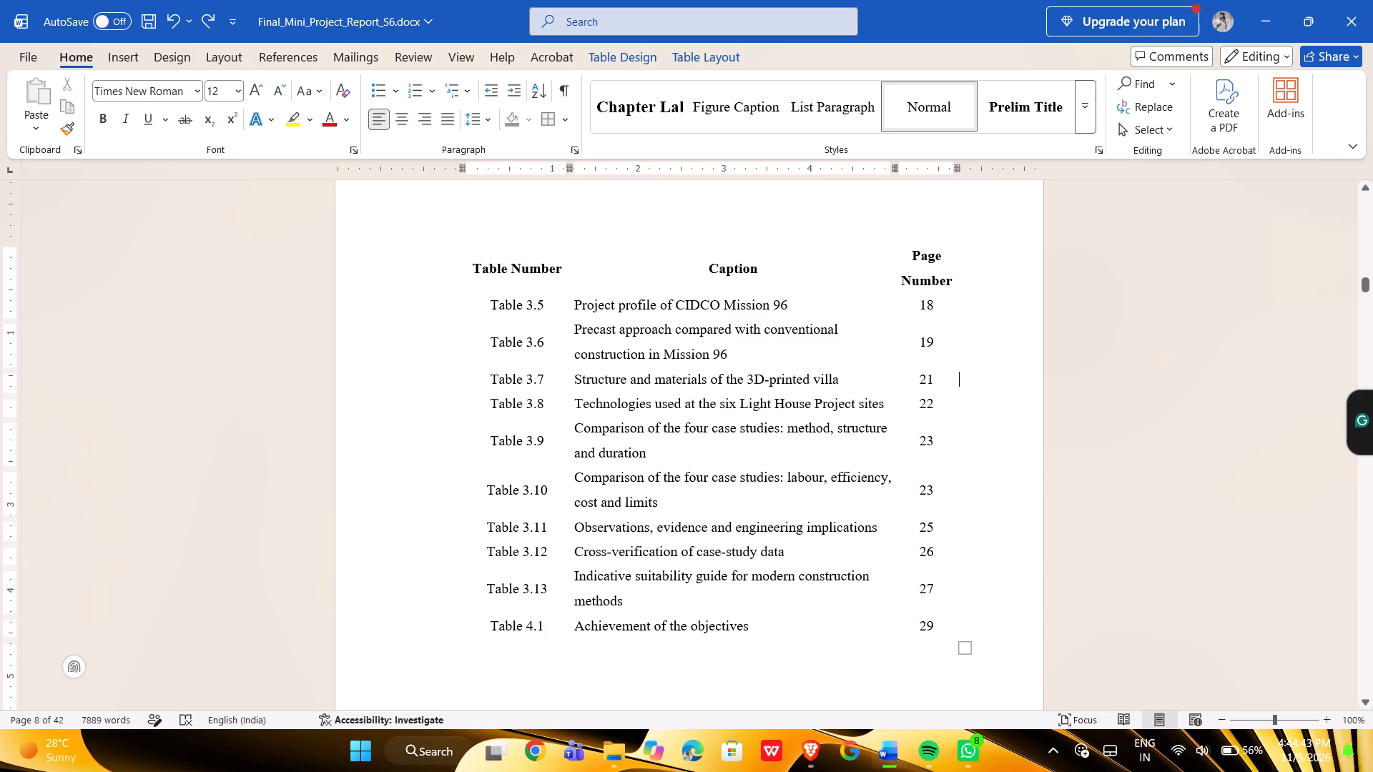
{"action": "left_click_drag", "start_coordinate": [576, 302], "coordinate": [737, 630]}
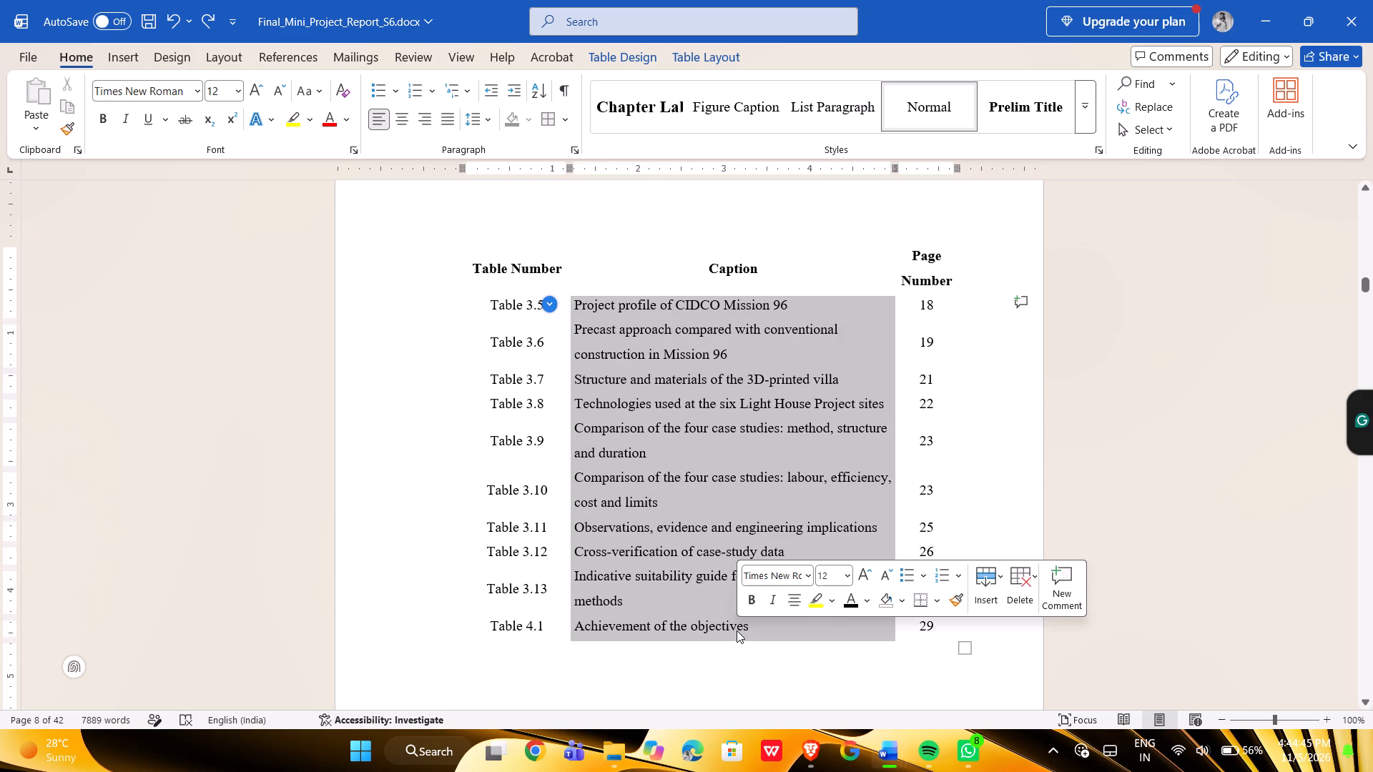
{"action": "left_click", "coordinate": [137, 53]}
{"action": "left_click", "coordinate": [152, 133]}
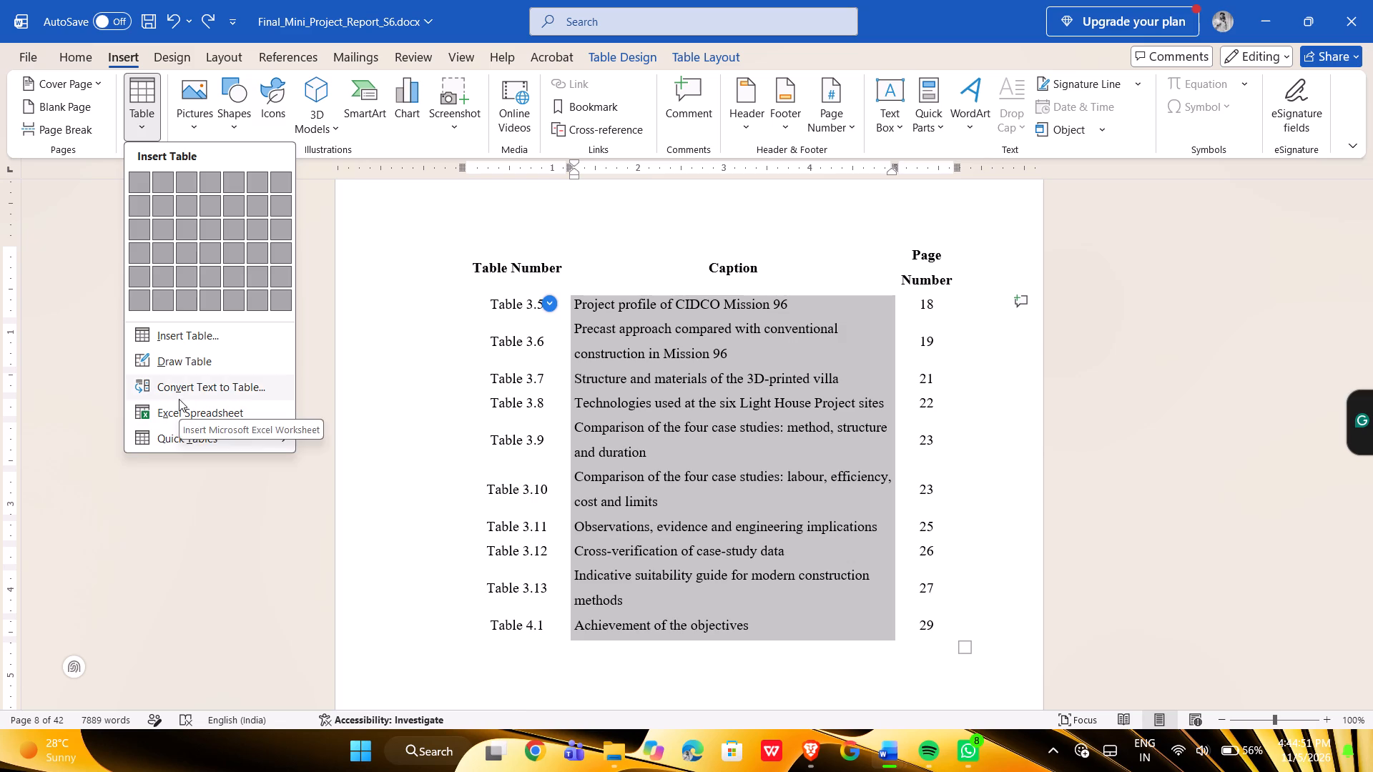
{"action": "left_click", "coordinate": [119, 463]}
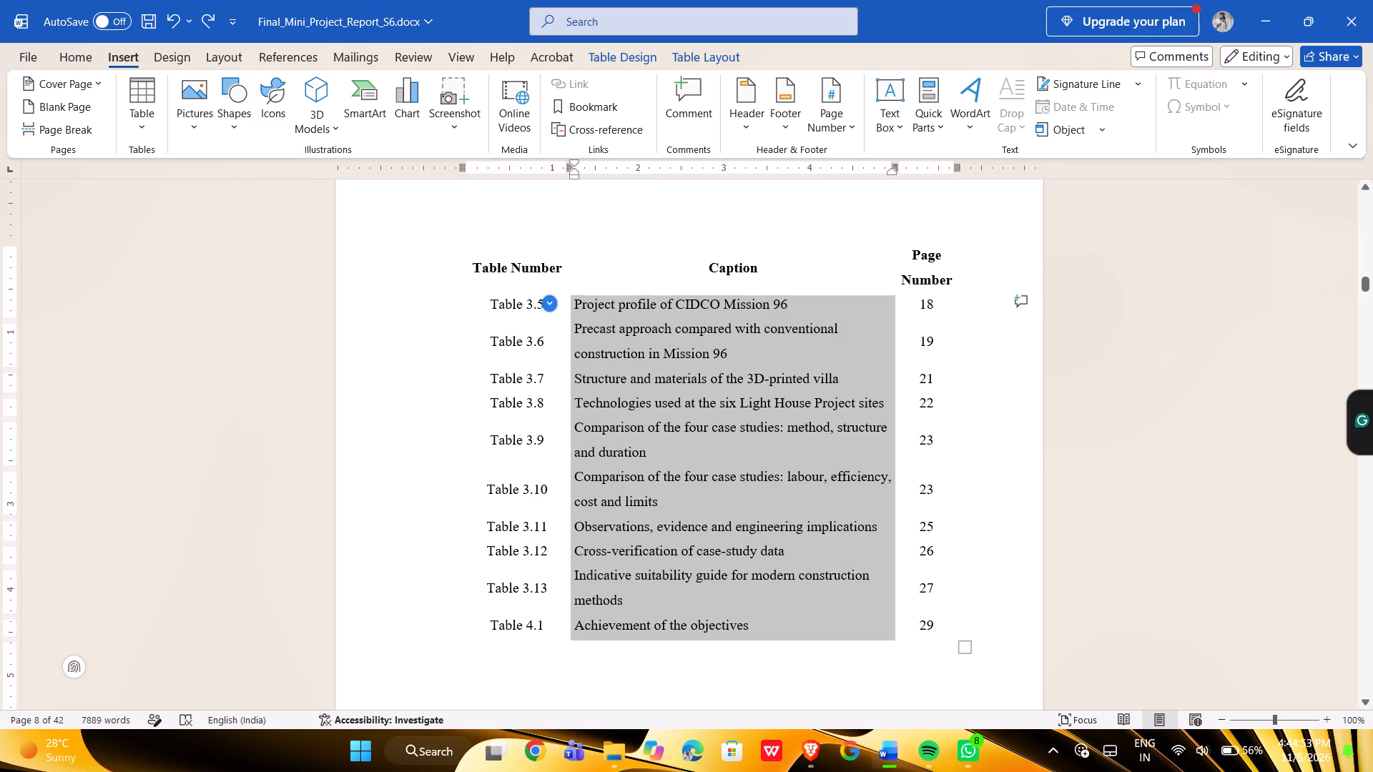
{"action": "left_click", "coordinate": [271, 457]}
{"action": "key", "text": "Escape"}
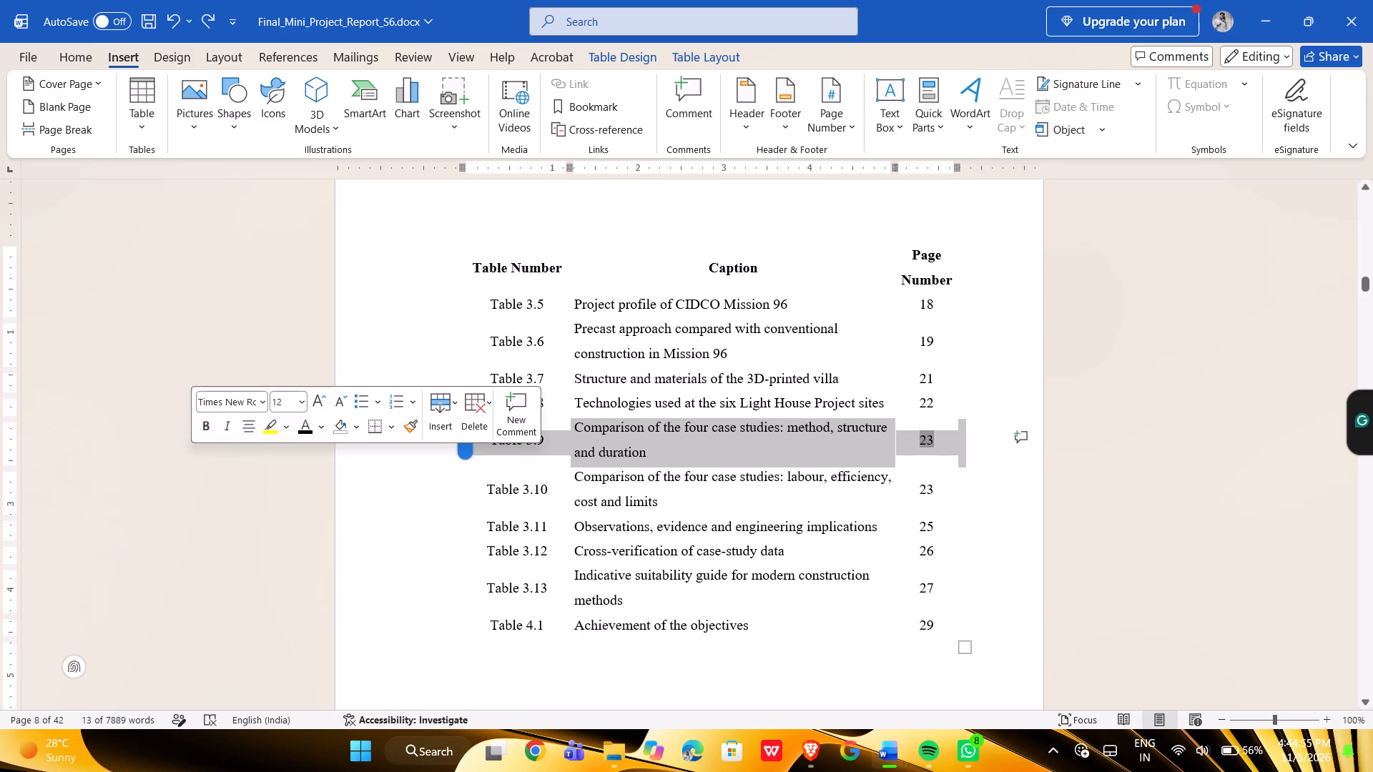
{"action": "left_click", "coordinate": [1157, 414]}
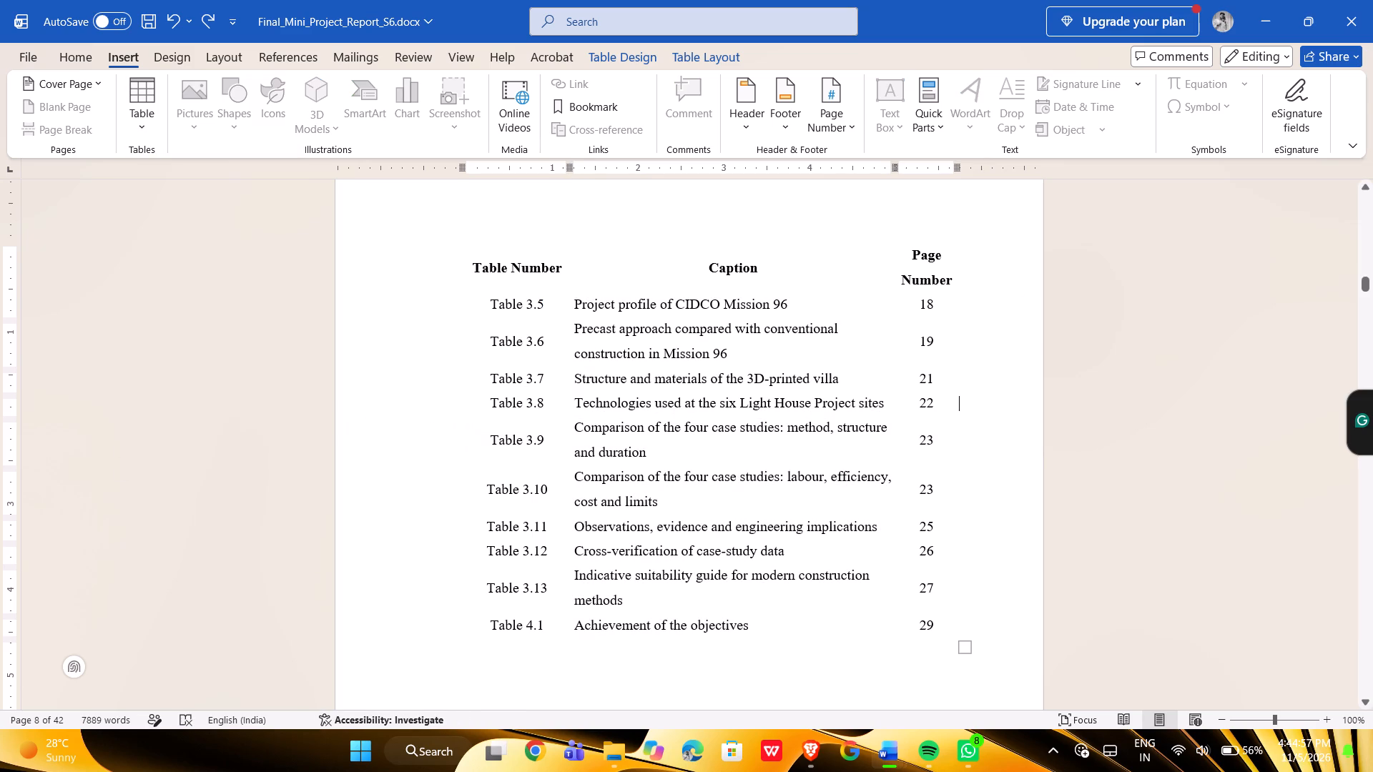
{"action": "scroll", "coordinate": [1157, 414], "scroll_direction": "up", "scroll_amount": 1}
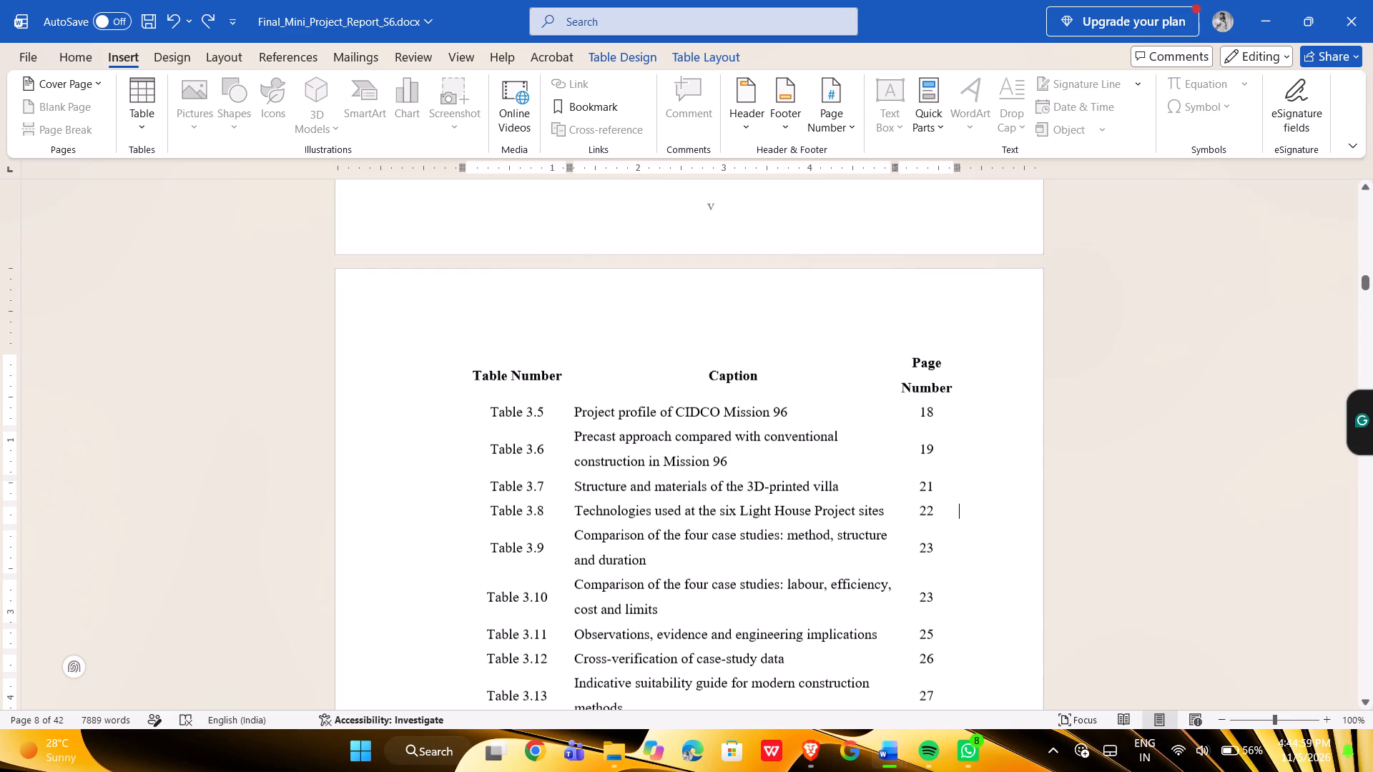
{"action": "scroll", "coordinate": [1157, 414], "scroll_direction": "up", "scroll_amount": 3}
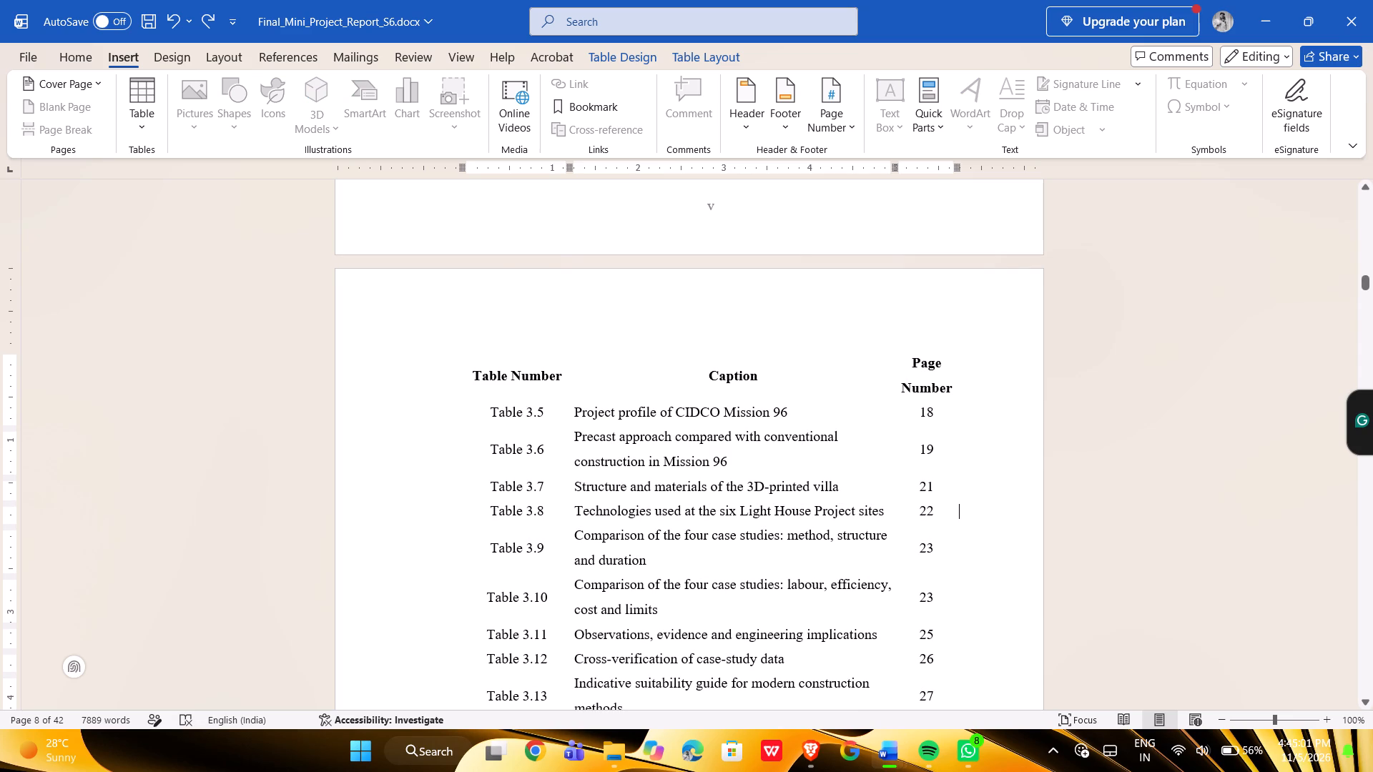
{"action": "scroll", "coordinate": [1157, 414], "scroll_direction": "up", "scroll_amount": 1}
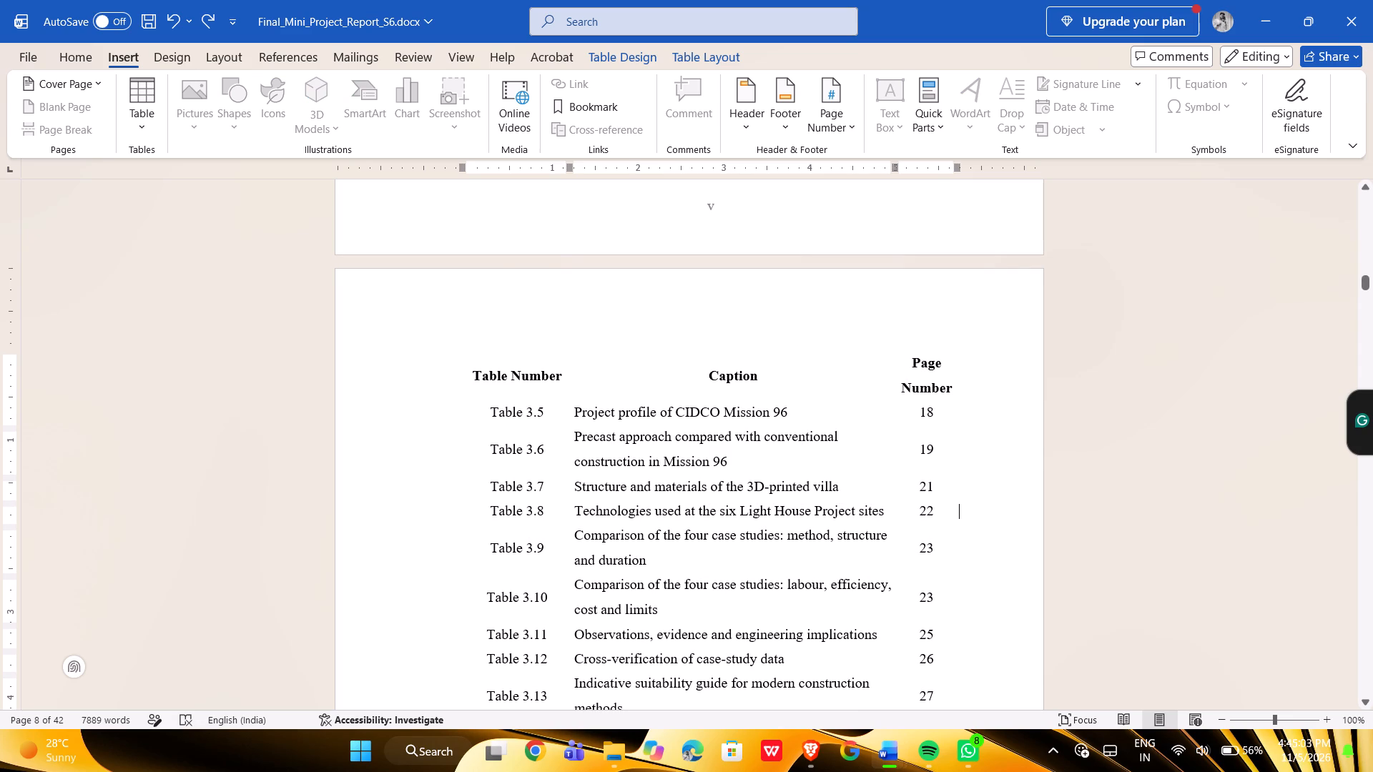
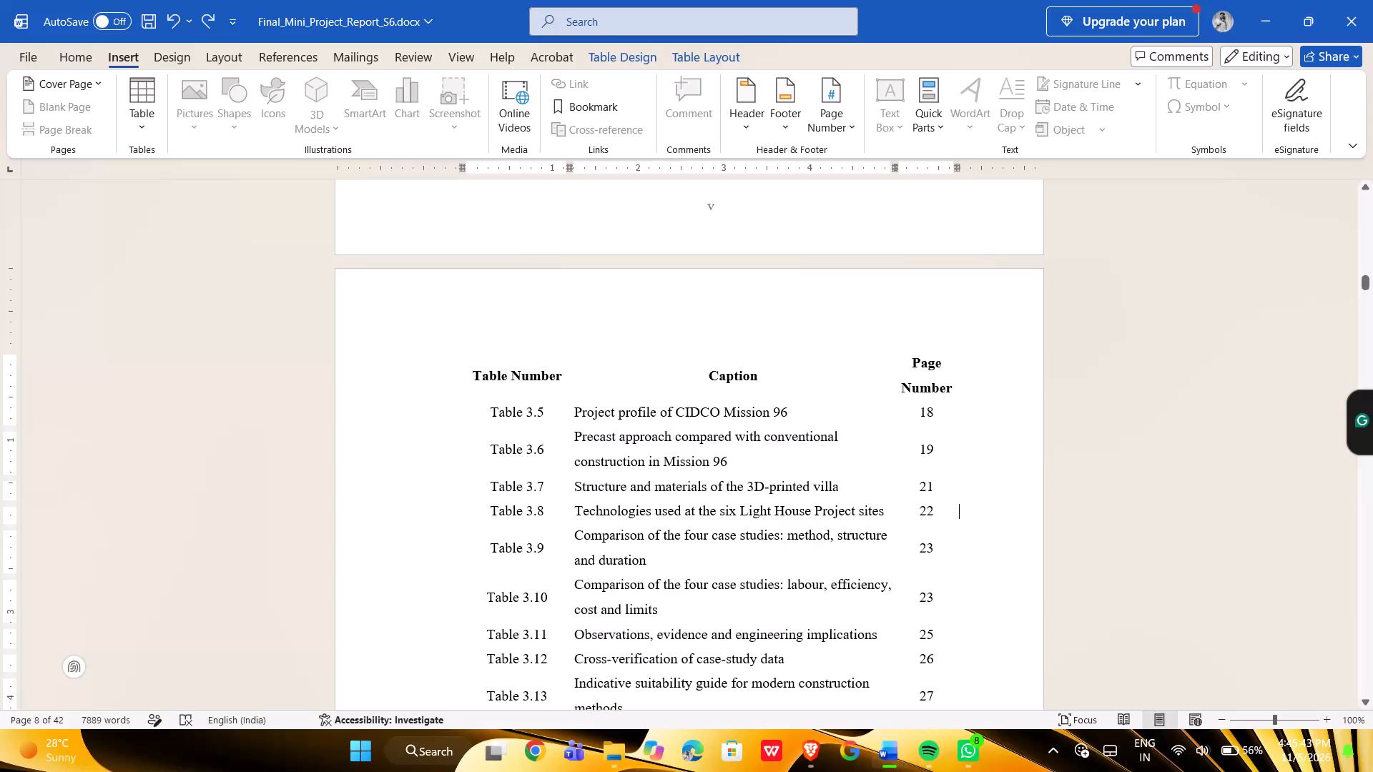
Shorten the "Figure Number" column header in the List of Figures table to "Fig No.".
{"action": "scroll", "coordinate": [611, 394], "scroll_direction": "up", "scroll_amount": 1}
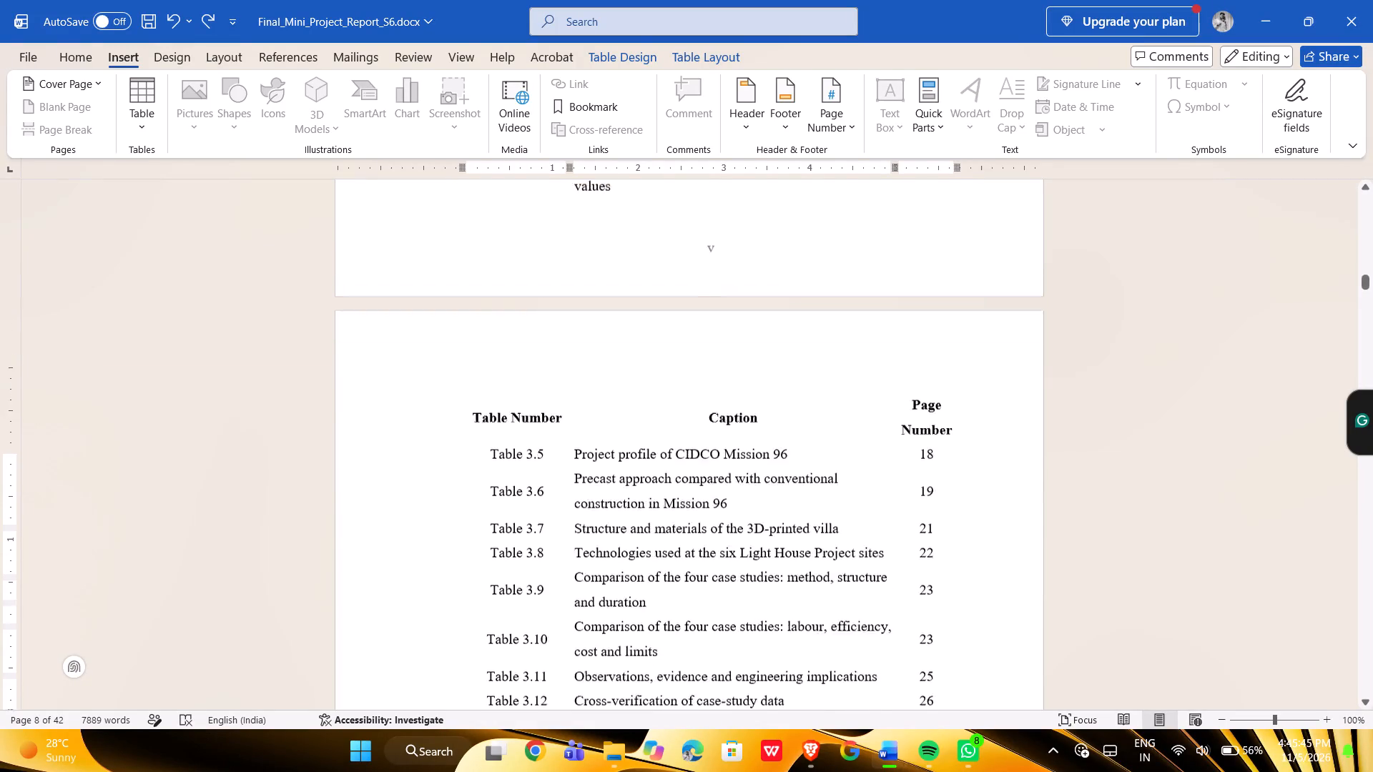
{"action": "scroll", "coordinate": [611, 394], "scroll_direction": "up", "scroll_amount": 1}
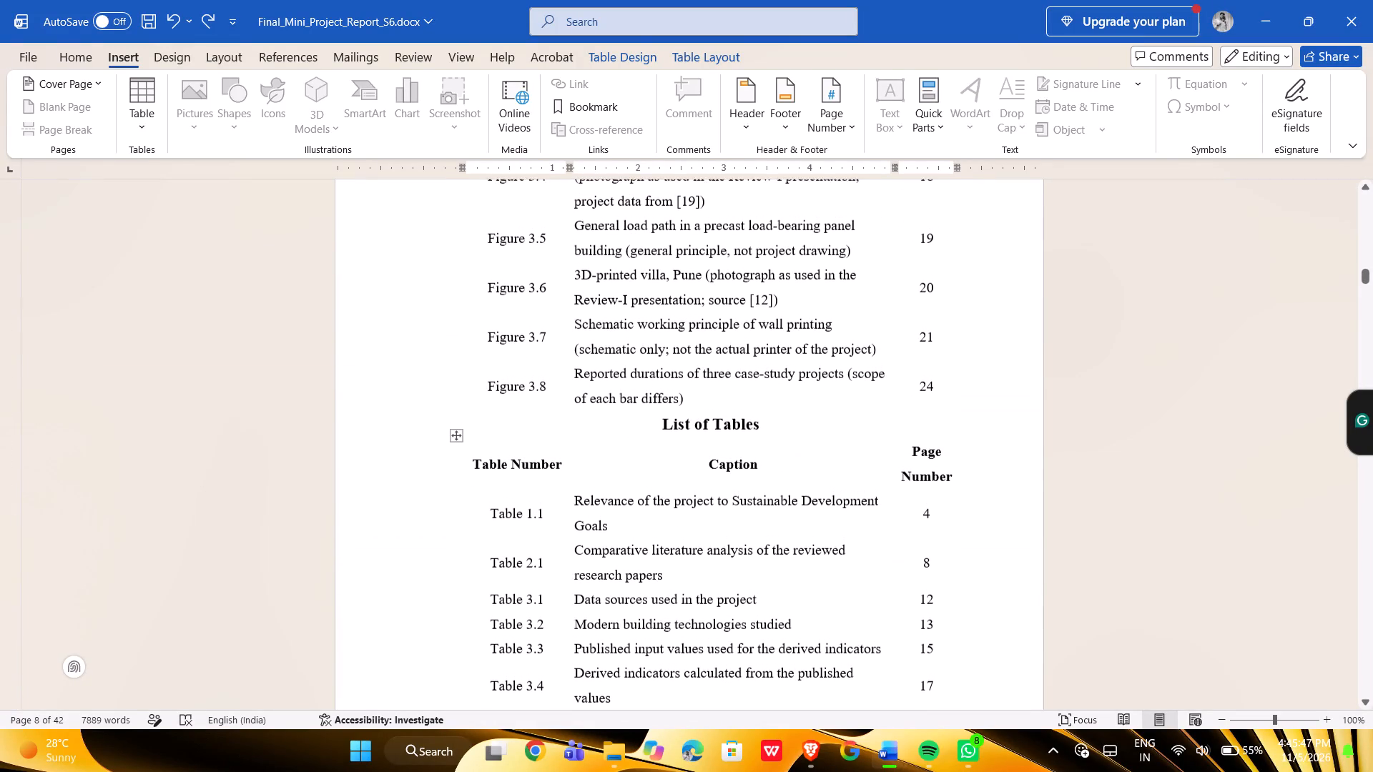
{"action": "scroll", "coordinate": [611, 394], "scroll_direction": "up", "scroll_amount": 1}
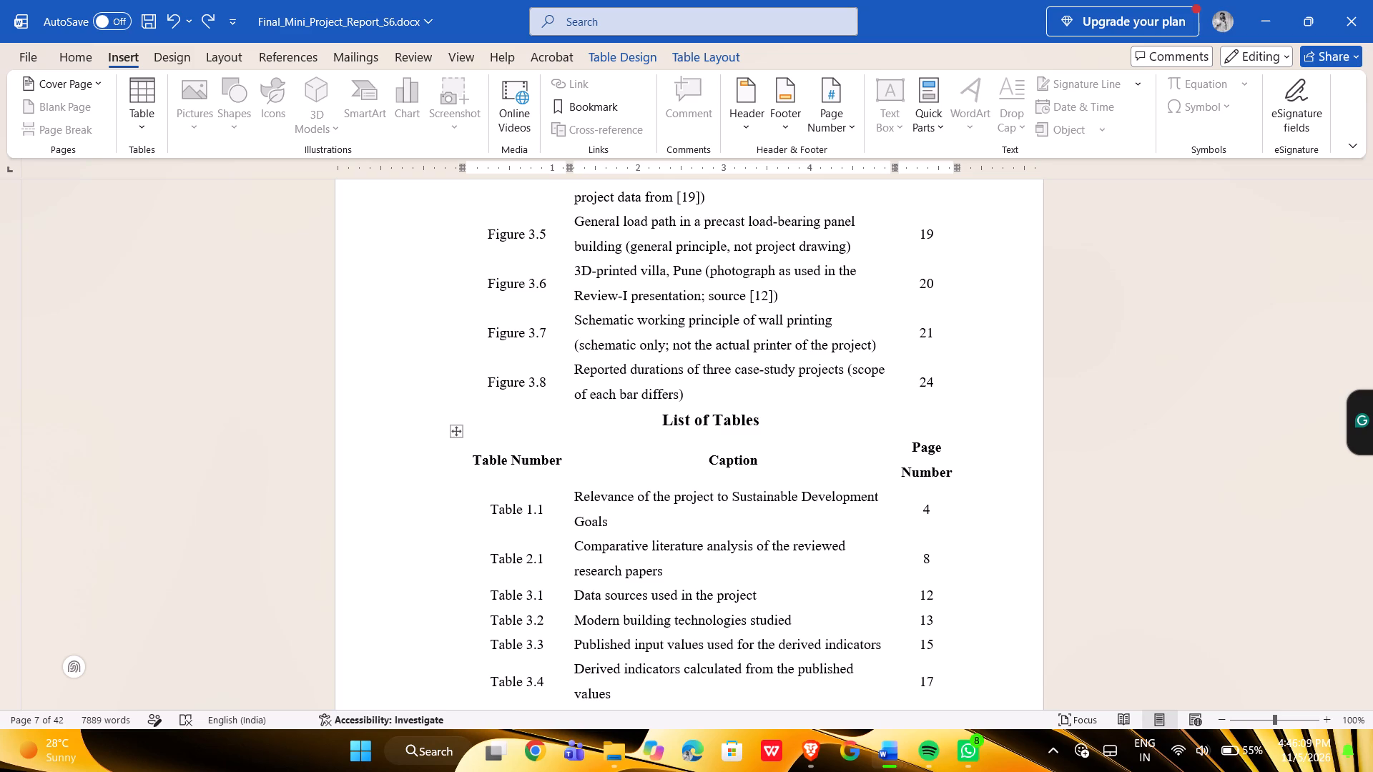
{"action": "scroll", "coordinate": [614, 367], "scroll_direction": "up", "scroll_amount": 3}
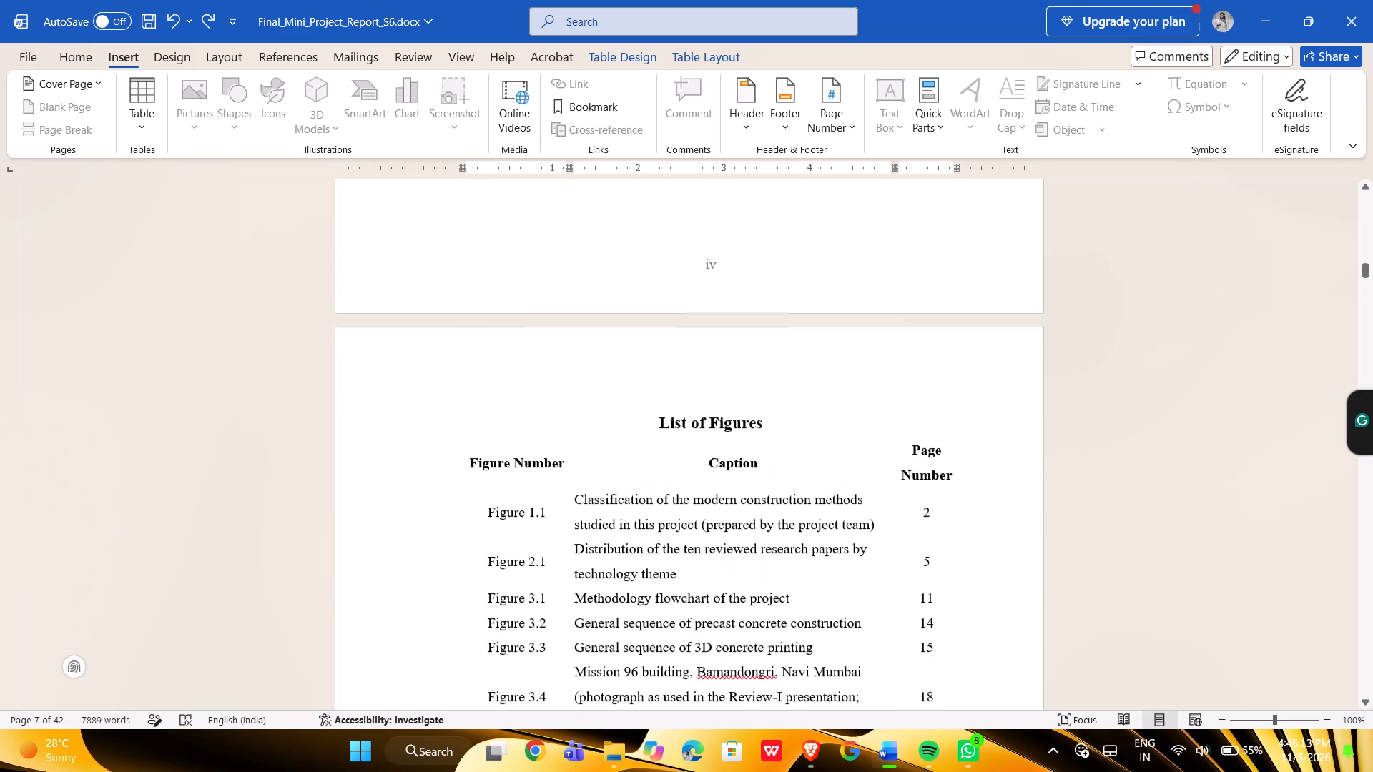
{"action": "scroll", "coordinate": [614, 367], "scroll_direction": "up", "scroll_amount": 1}
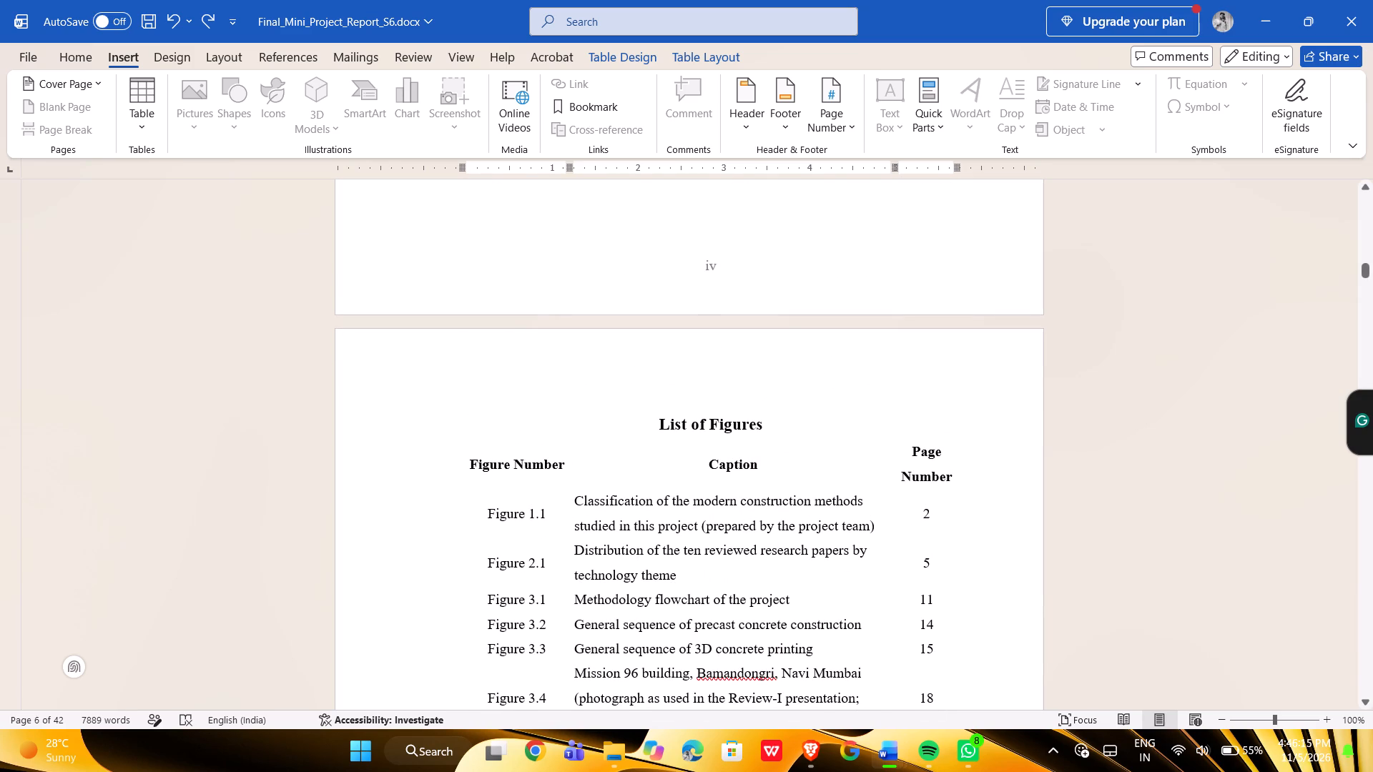
{"action": "left_click", "coordinate": [511, 465]}
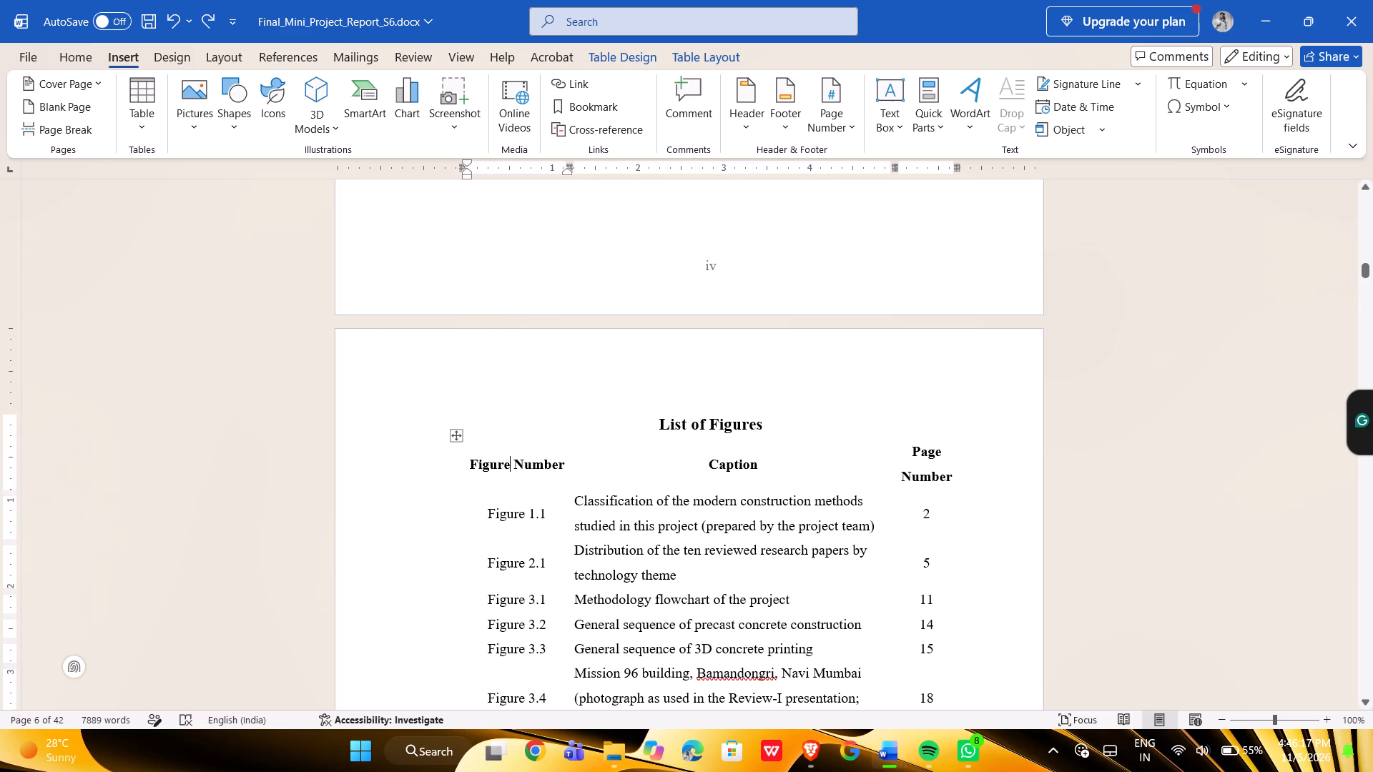
{"action": "key", "text": "BackSpace"}
{"action": "key", "text": "BackSpace"}
{"action": "key", "text": "BackSpace"}
{"action": "key", "text": "BackSpace"}
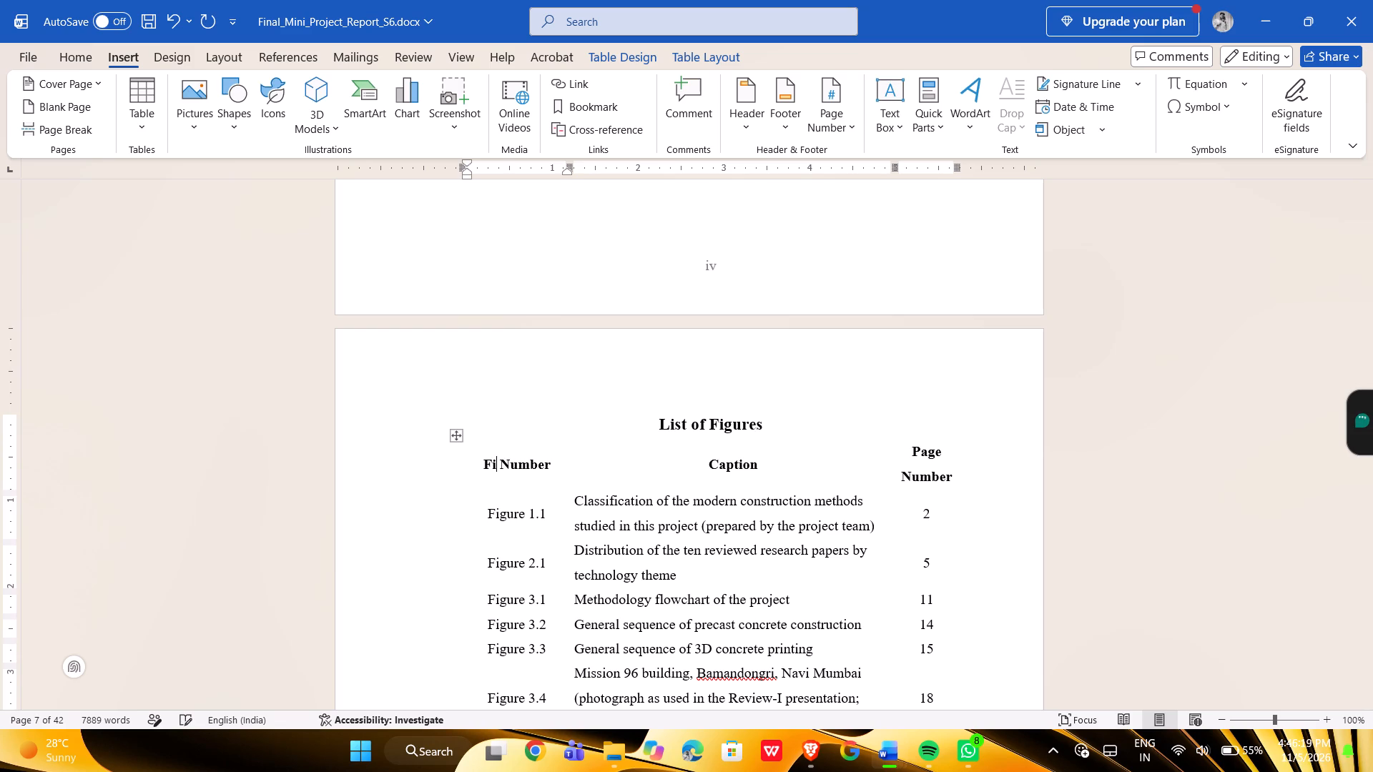
{"action": "key", "text": "g"}
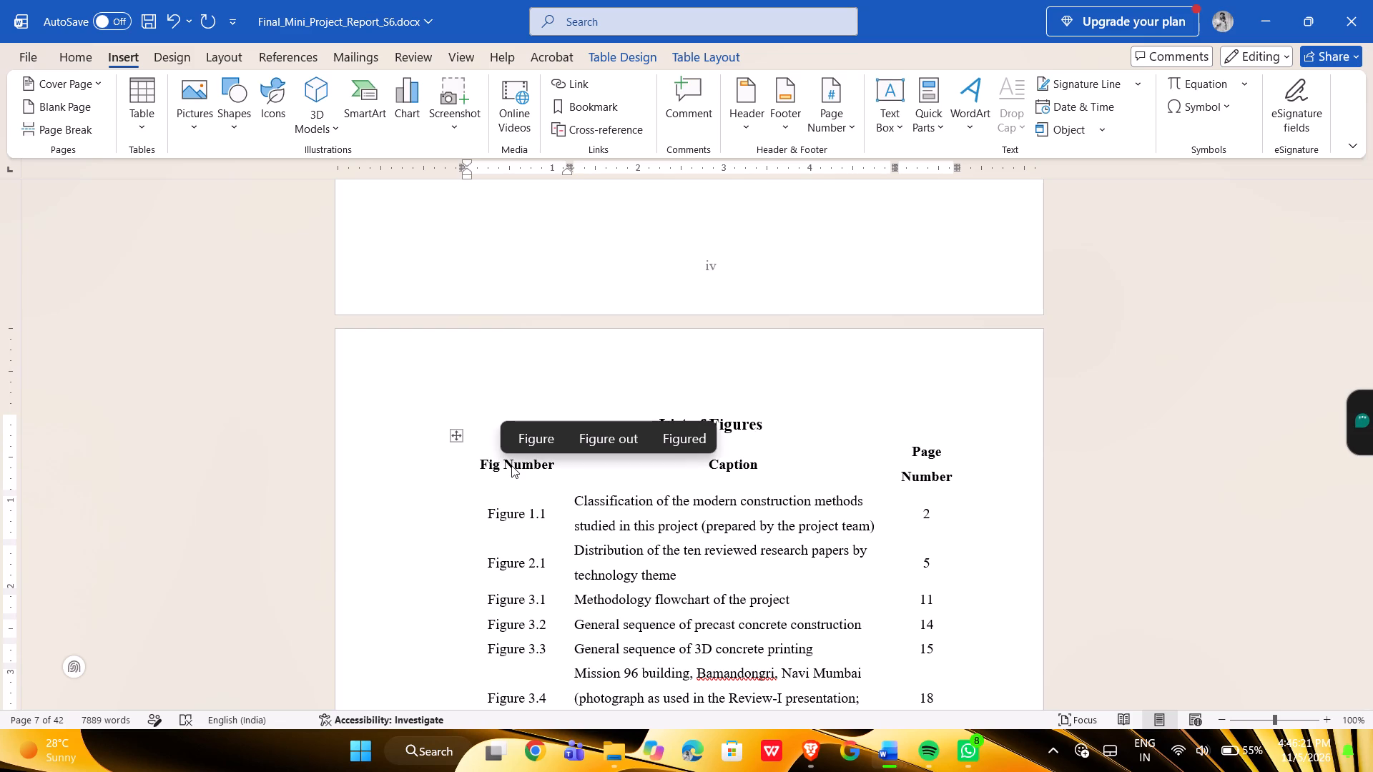
{"action": "key", "text": "Right"}
{"action": "key", "text": "Right"}
{"action": "key", "text": "Right"}
{"action": "key", "text": "Right"}
{"action": "key", "text": "Right"}
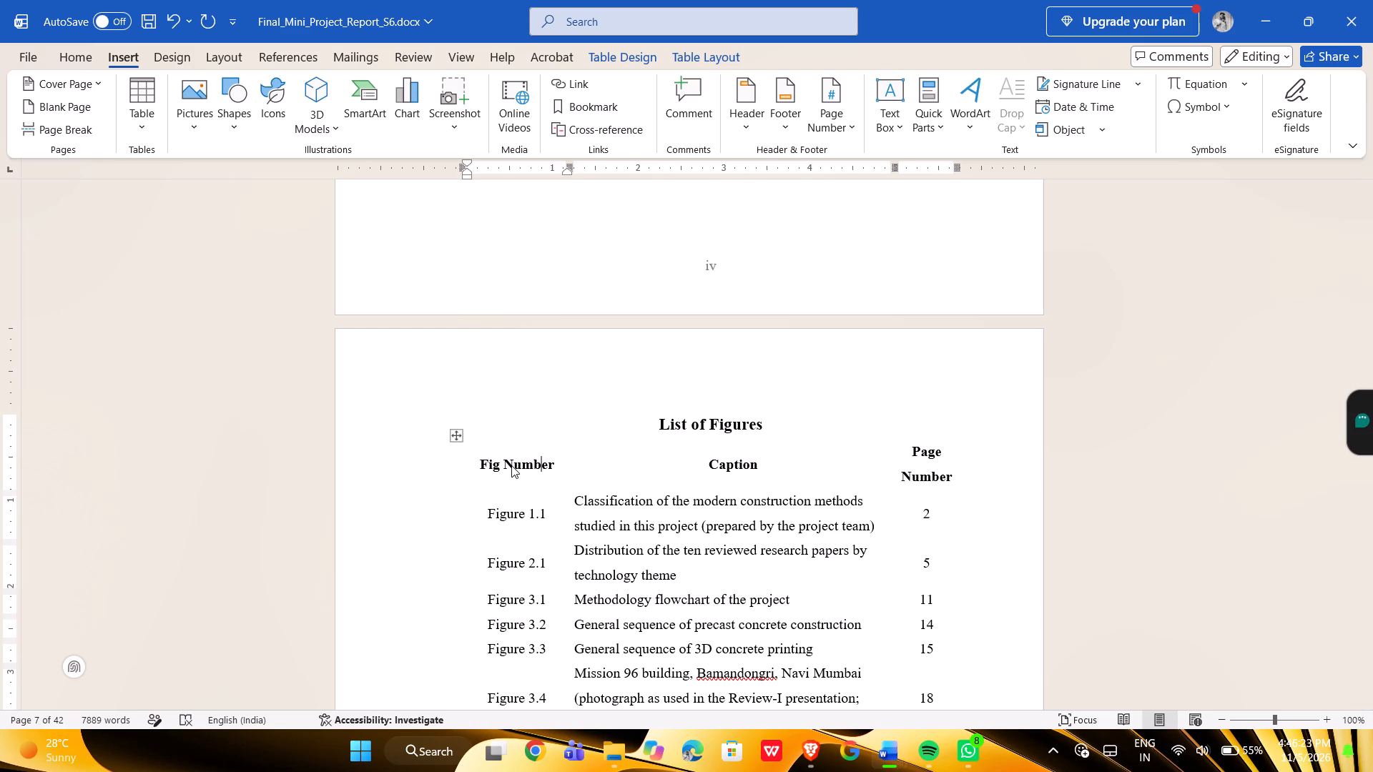
{"action": "key", "text": "Right"}
{"action": "key", "text": "Right"}
{"action": "key", "text": "BackSpace"}
{"action": "key", "text": "BackSpace"}
{"action": "key", "text": "BackSpace"}
{"action": "key", "text": "BackSpace"}
{"action": "key", "text": "BackSpace"}
{"action": "type", "text": "o."}
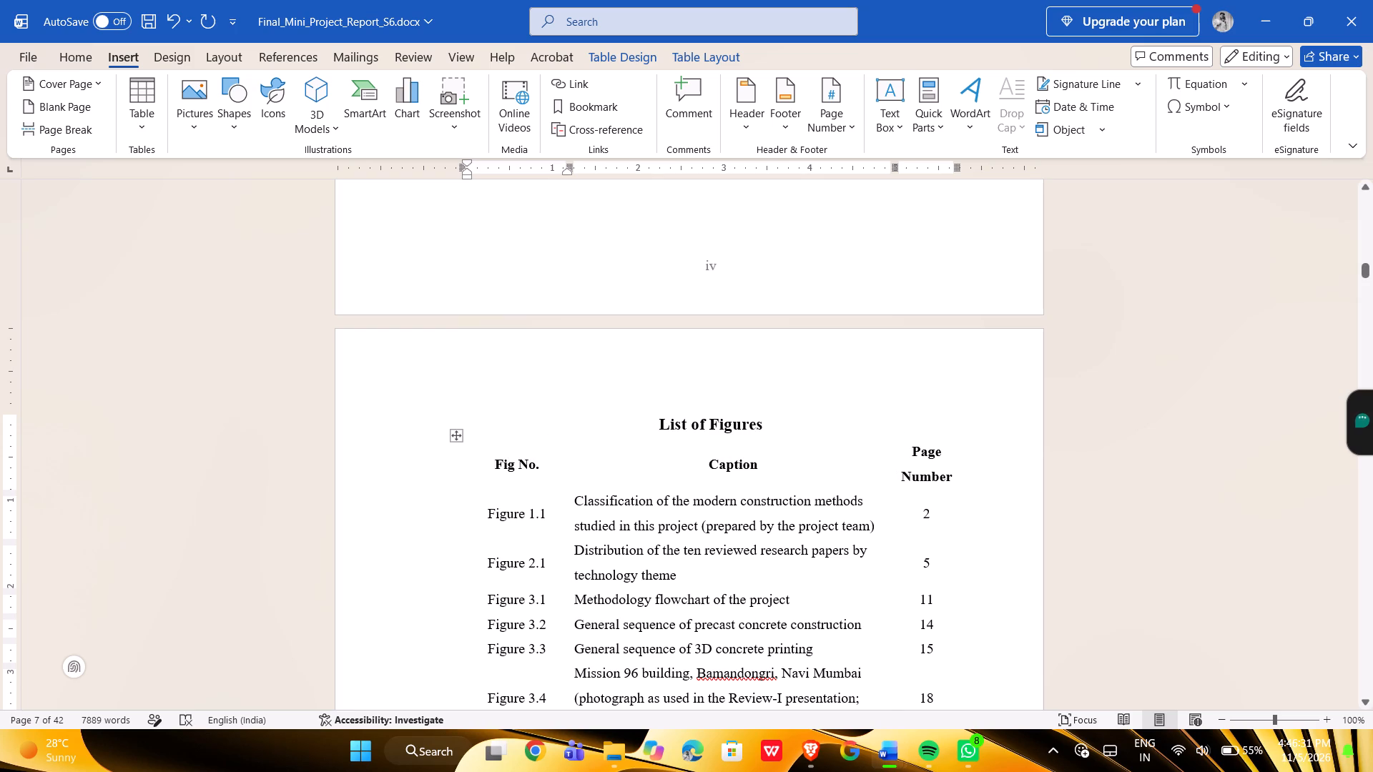
Open the font size choices for the "List of Figures" heading.
{"action": "left_click", "coordinate": [729, 424]}
{"action": "left_click", "coordinate": [84, 52]}
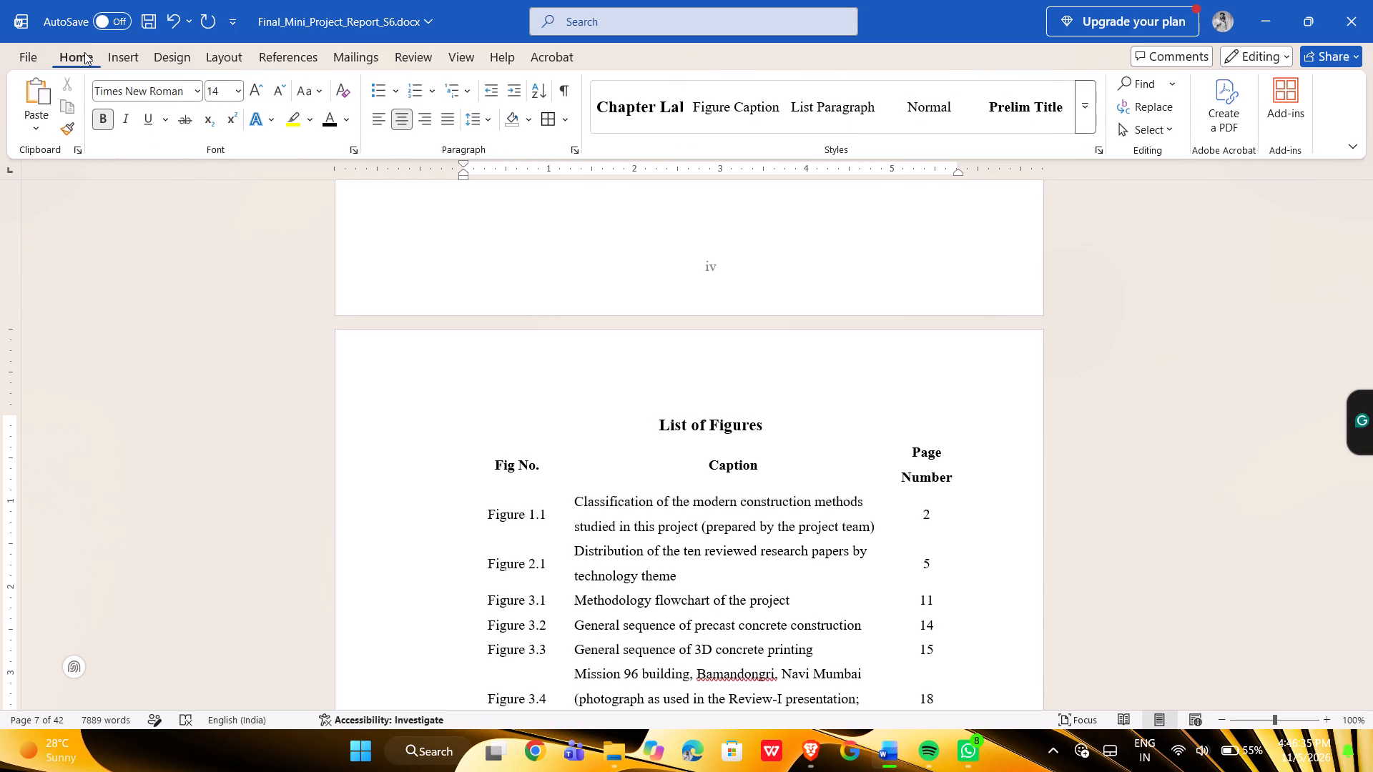
{"action": "left_click", "coordinate": [237, 95]}
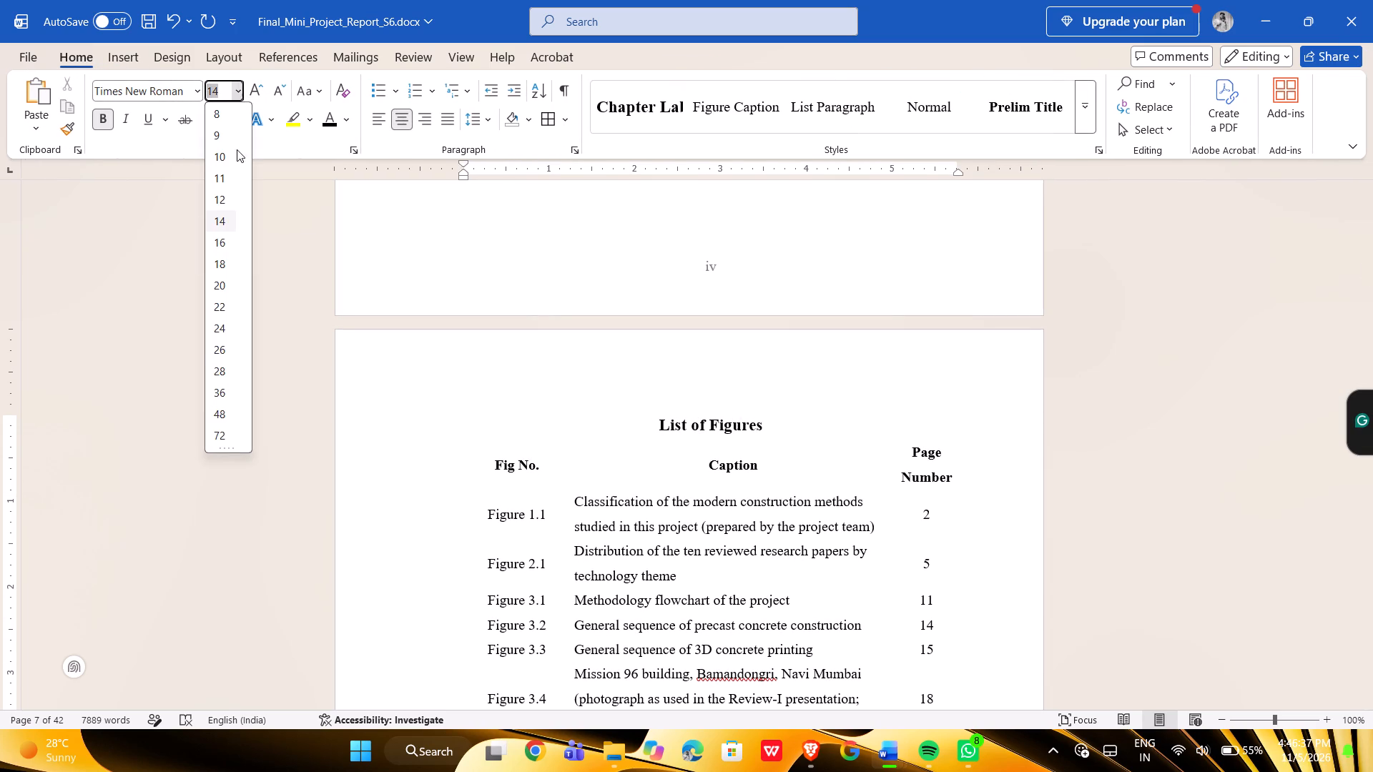
Set the font size of the entire "List of Figures" heading to 12.
{"action": "left_click", "coordinate": [220, 199]}
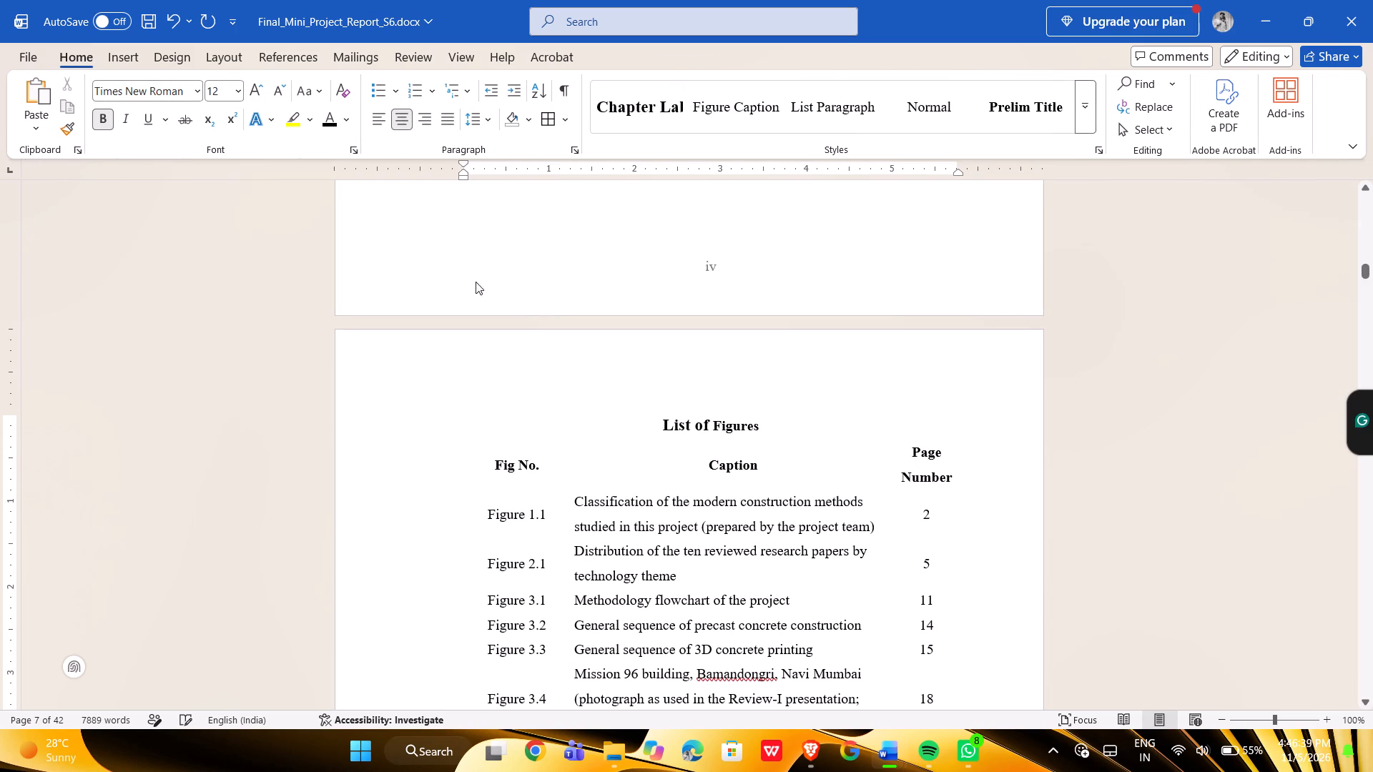
{"action": "left_click_drag", "start_coordinate": [762, 421], "coordinate": [608, 442]}
{"action": "left_click", "coordinate": [234, 96]}
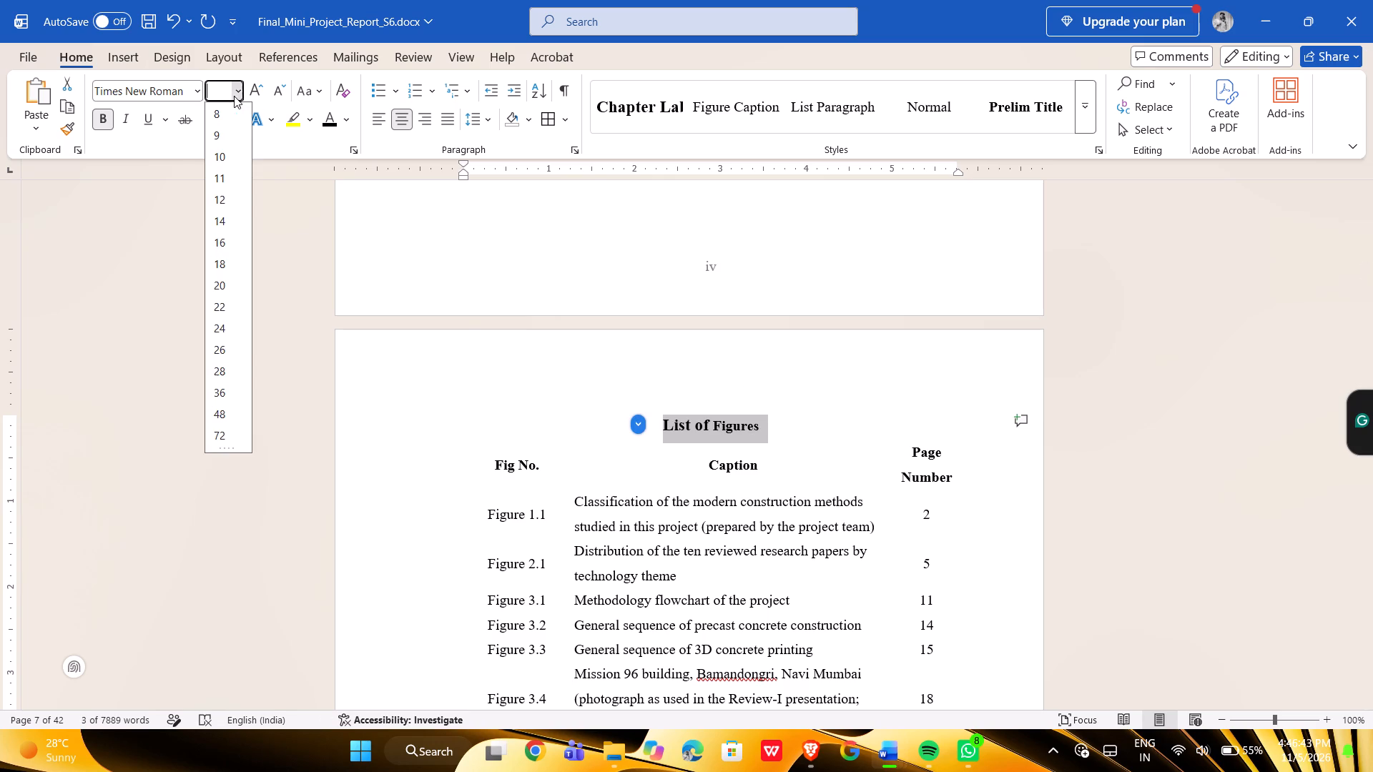
{"action": "left_click", "coordinate": [223, 197]}
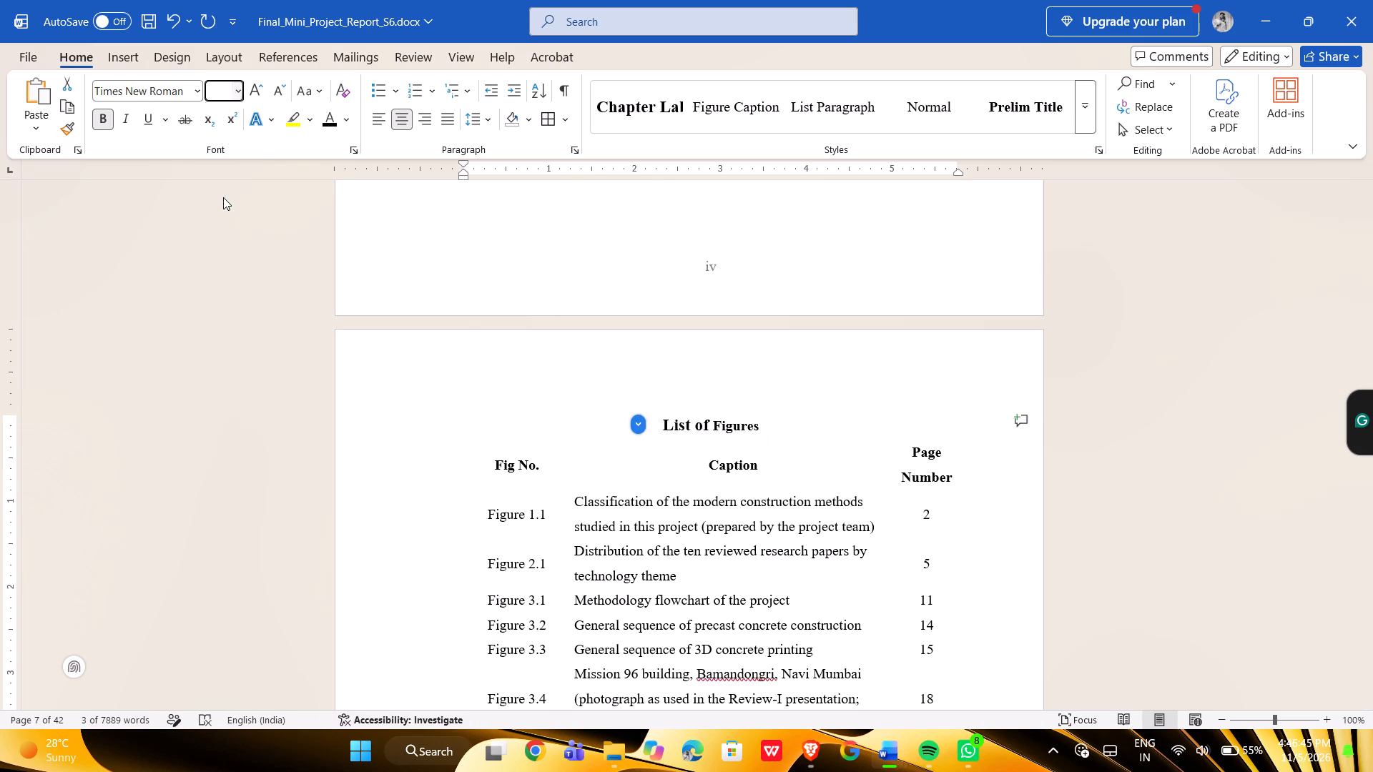